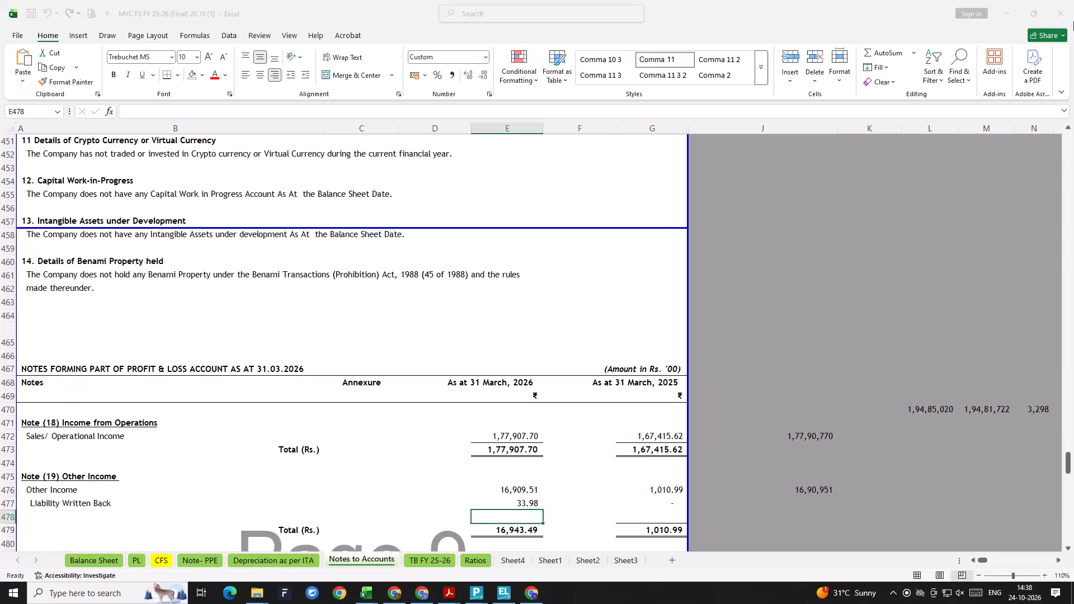
Select the Other Income line item under Note (19) in the profit and loss notes.
{"action": "left_click", "coordinate": [263, 493]}
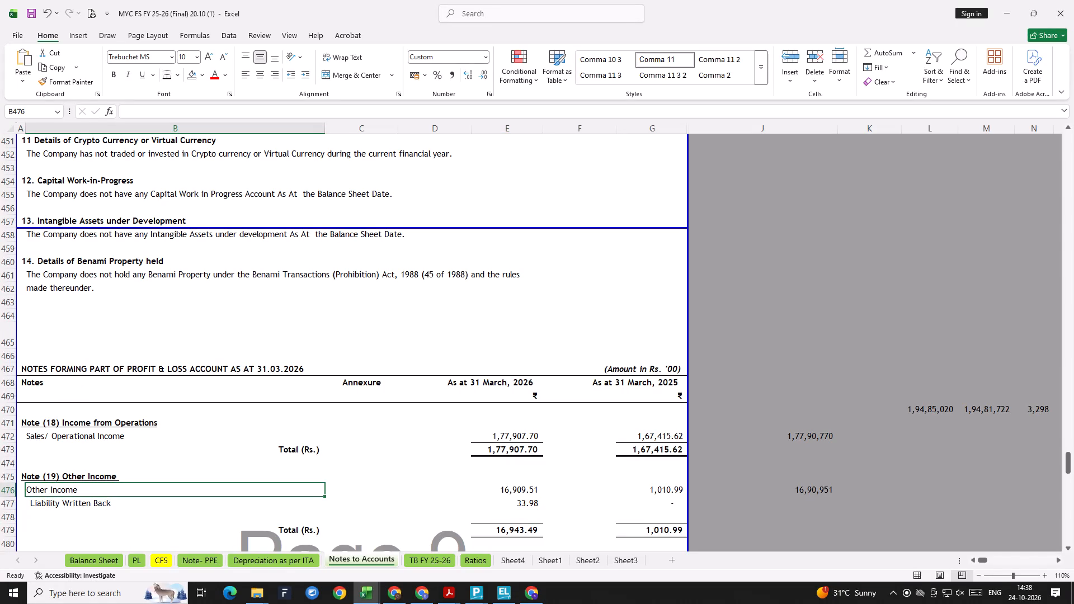
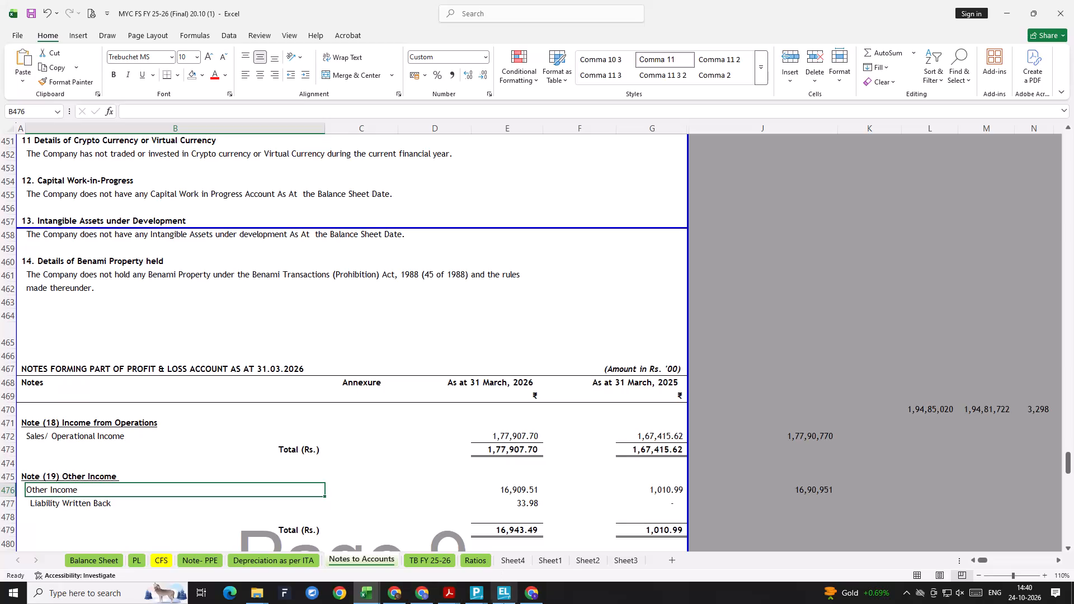
Switch to TallyPrime and bring up Myc India Education's Profit & Loss A/c for 1-Apr-25 to 31-Mar-26.
{"action": "left_click", "coordinate": [502, 603]}
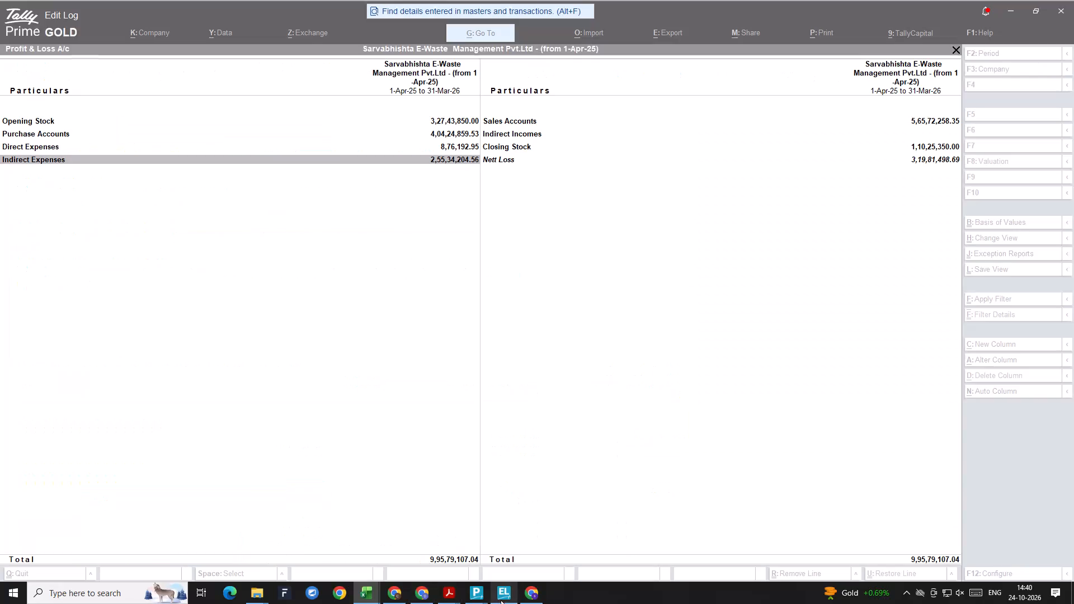
{"action": "left_click", "coordinate": [481, 592]}
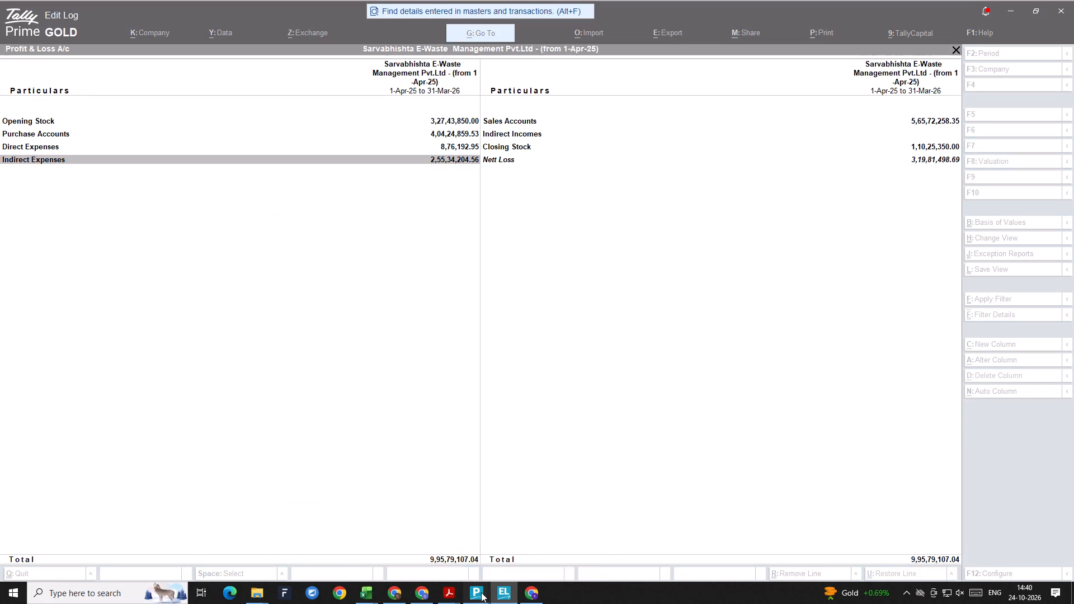
{"action": "left_click", "coordinate": [433, 546]}
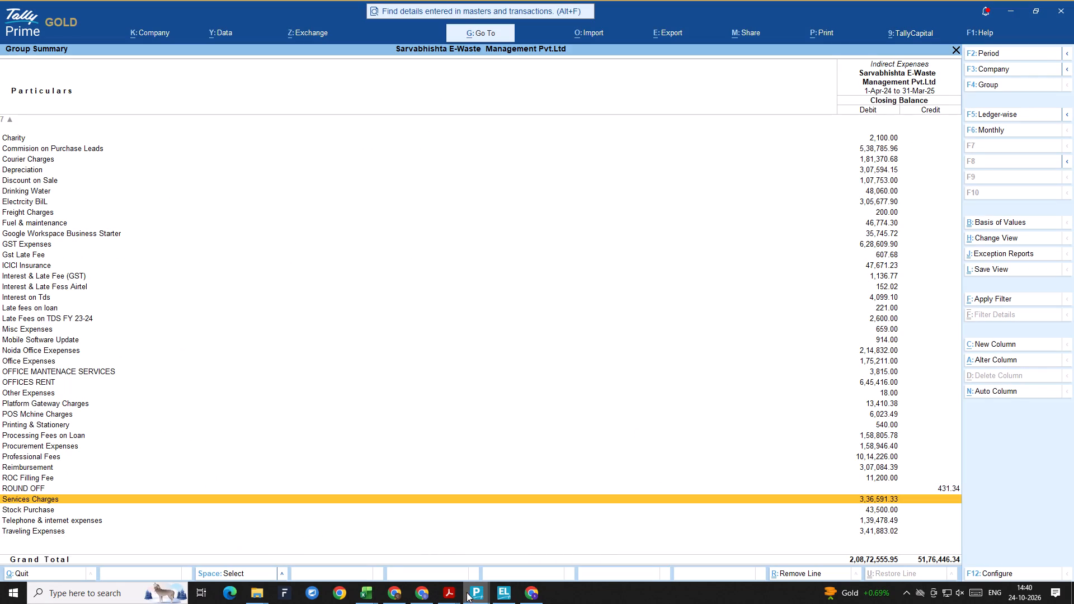
{"action": "left_click", "coordinate": [470, 594]}
{"action": "left_click", "coordinate": [501, 572]}
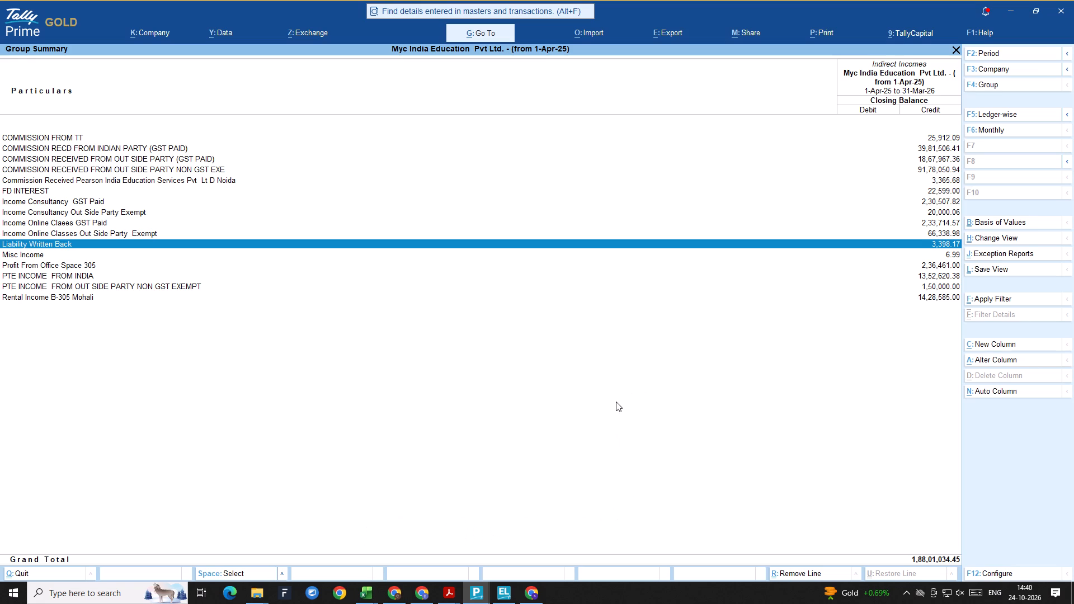
{"action": "key", "text": "Escape"}
{"action": "key", "text": "Escape"}
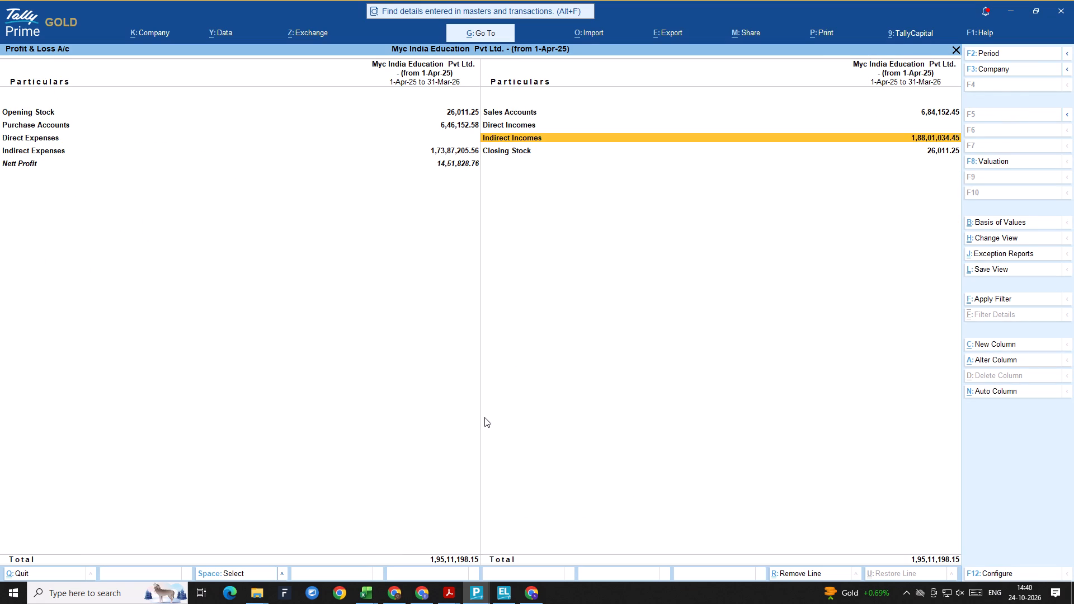
Examine the income and expense heads in Myc India Education's Profit & Loss A/c.
{"action": "key", "text": "Down"}
{"action": "key", "text": "Down"}
{"action": "key", "text": "Down"}
{"action": "key", "text": "Up"}
{"action": "key", "text": "Up"}
{"action": "key", "text": "Up"}
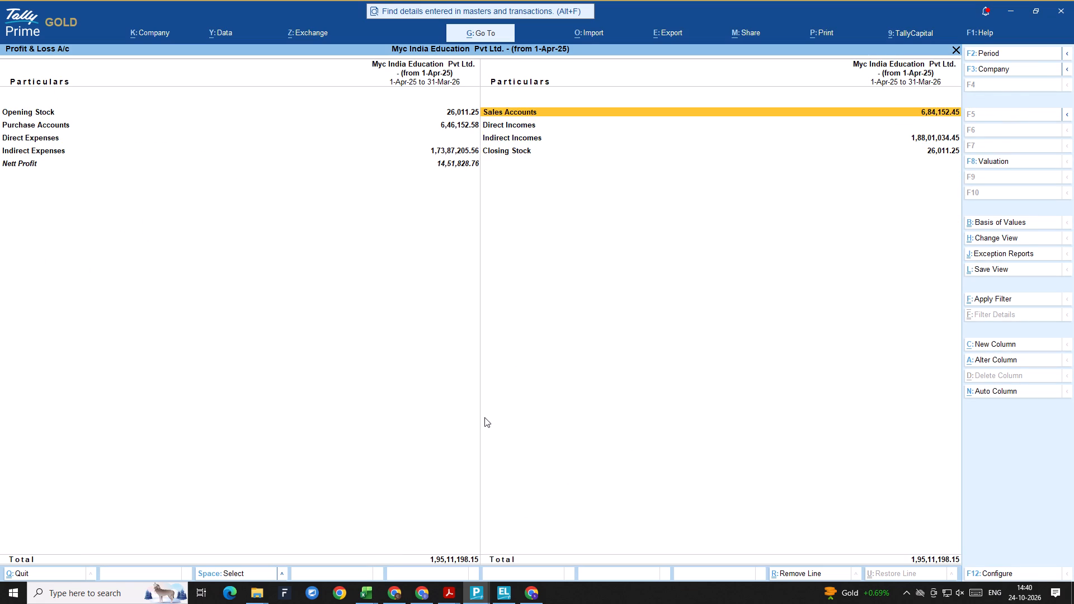
{"action": "key", "text": "Left"}
{"action": "key", "text": "Down"}
{"action": "key", "text": "Down"}
{"action": "key", "text": "Right"}
Switch back to the MYC FS FY 25-26 workbook in Excel and review the statement of profit and loss on the PL sheet.
{"action": "key", "text": "alt+Tab"}
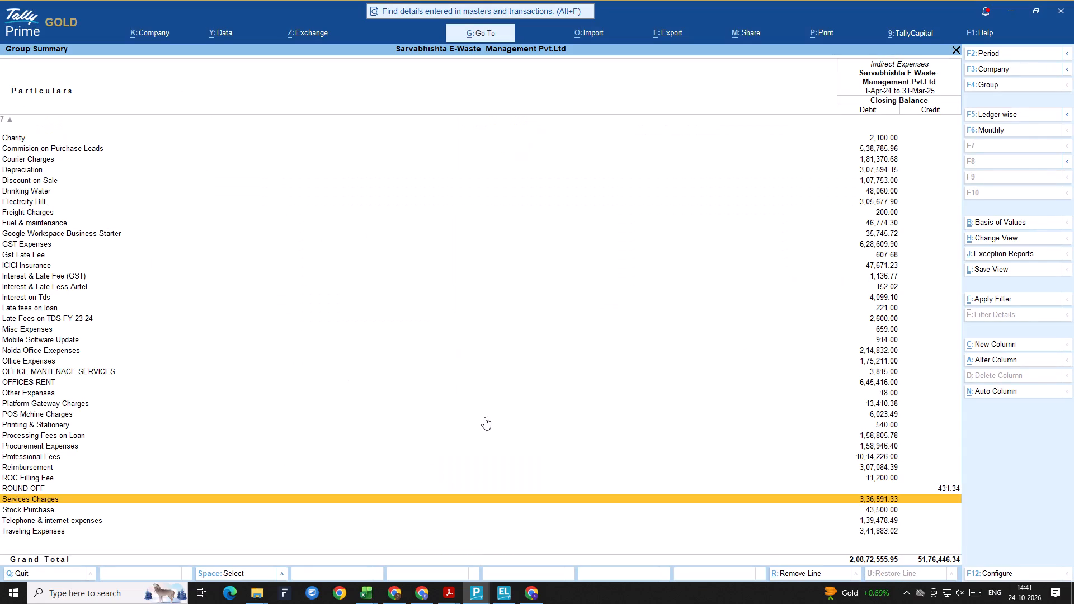
{"action": "key", "text": "alt+Tab"}
{"action": "left_click", "coordinate": [366, 596]}
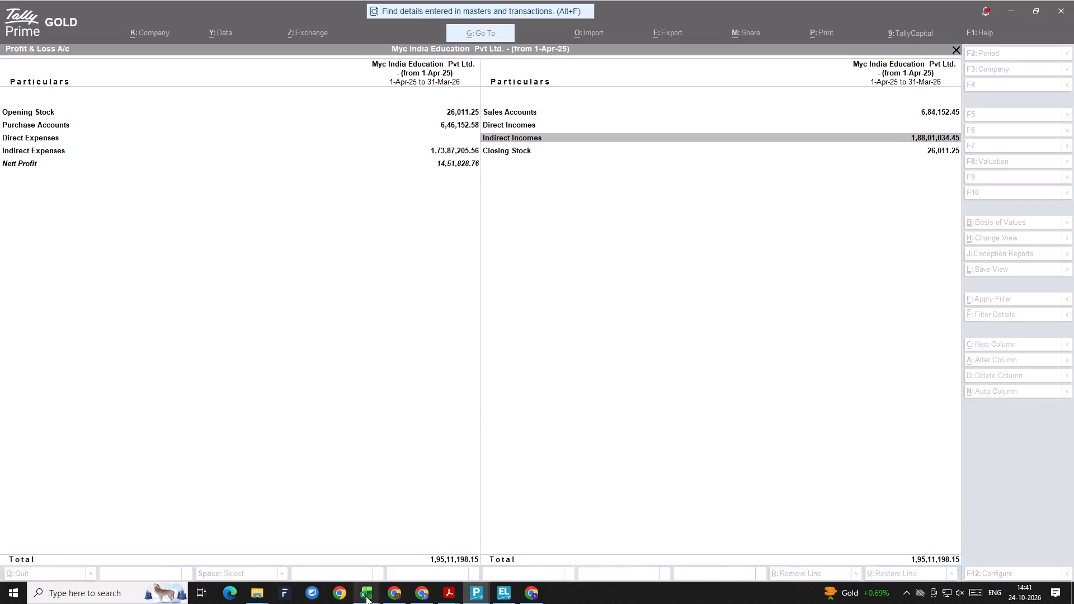
{"action": "left_click", "coordinate": [879, 546]}
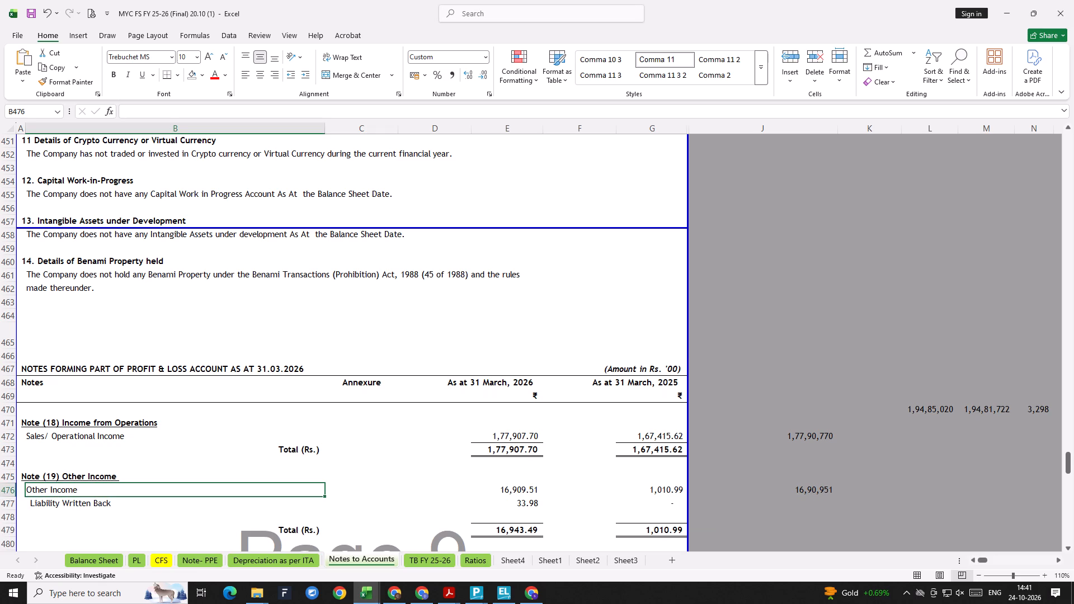
{"action": "left_click", "coordinate": [135, 562]}
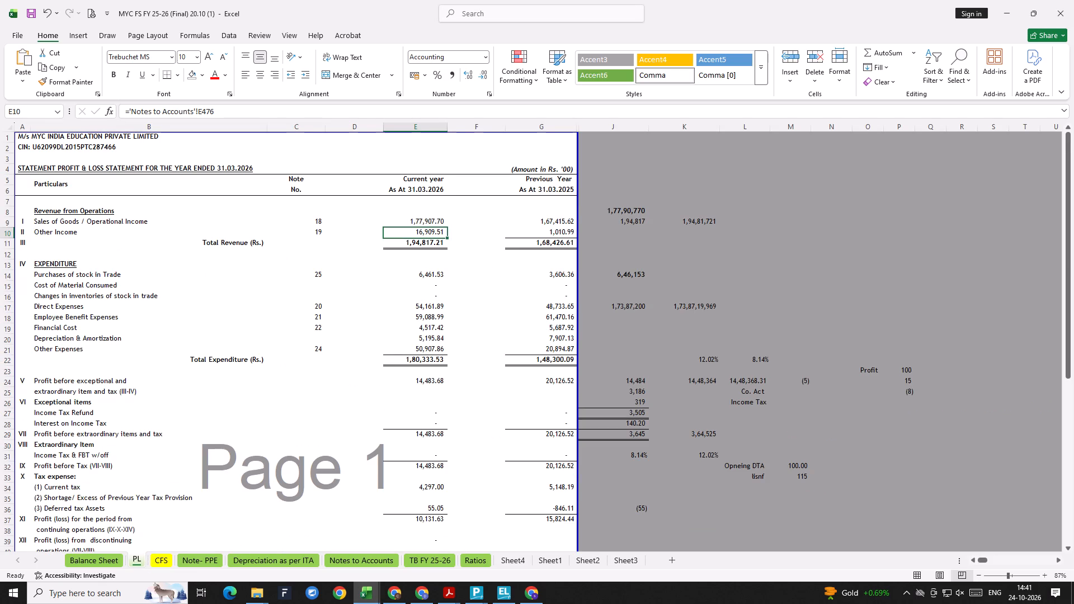
{"action": "scroll", "coordinate": [393, 391], "scroll_direction": "down", "scroll_amount": 3}
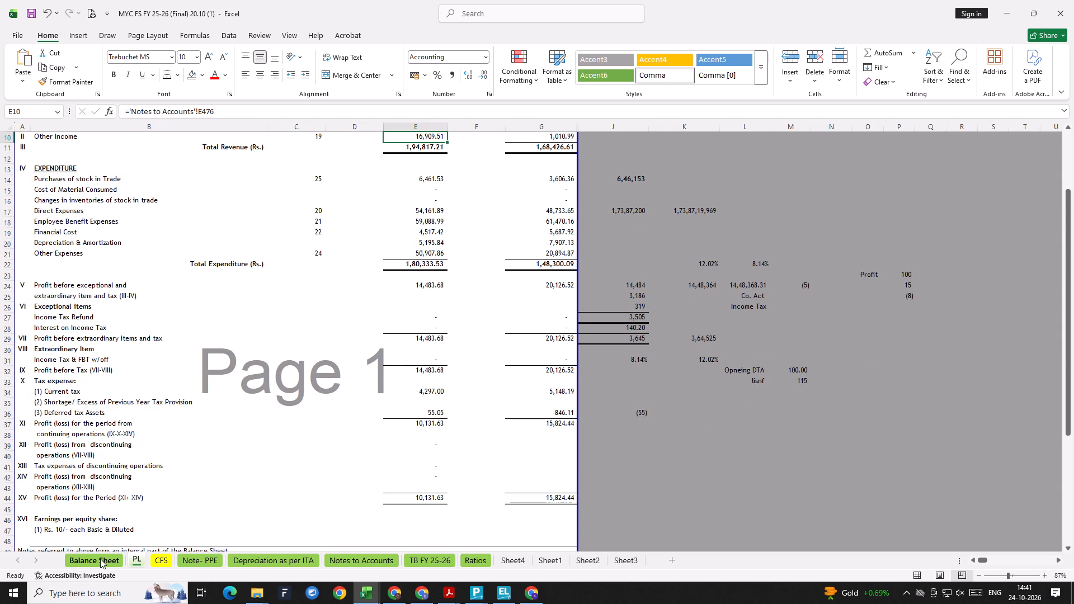
Open the Balance Sheet sheet of the workbook.
{"action": "left_click", "coordinate": [100, 559]}
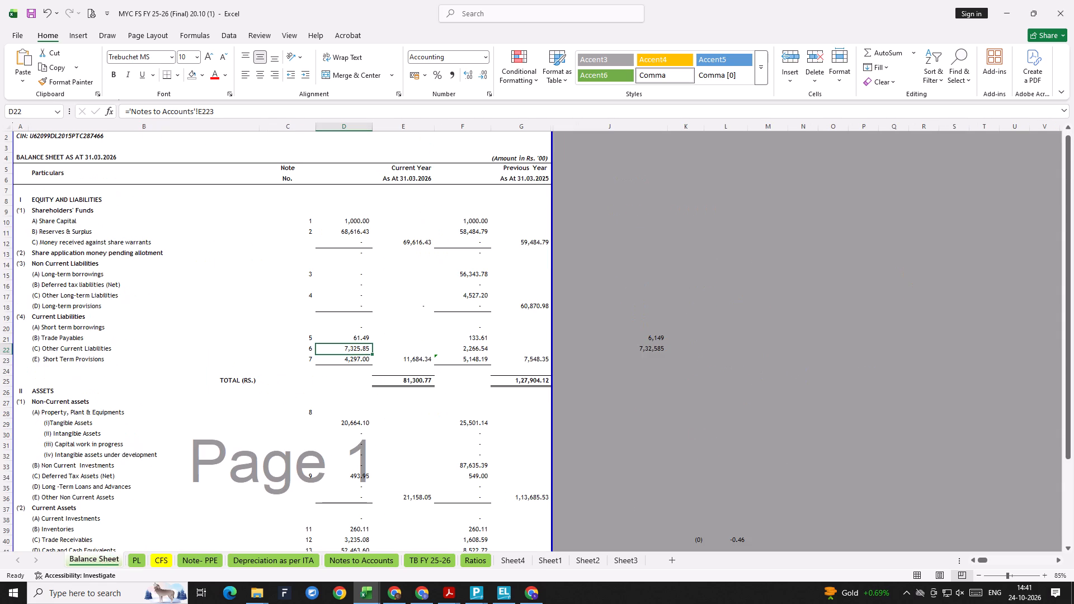
Review the assets section of the balance sheet as at 31.03.2026 and return to the PL sheet.
{"action": "scroll", "coordinate": [386, 375], "scroll_direction": "down", "scroll_amount": 6}
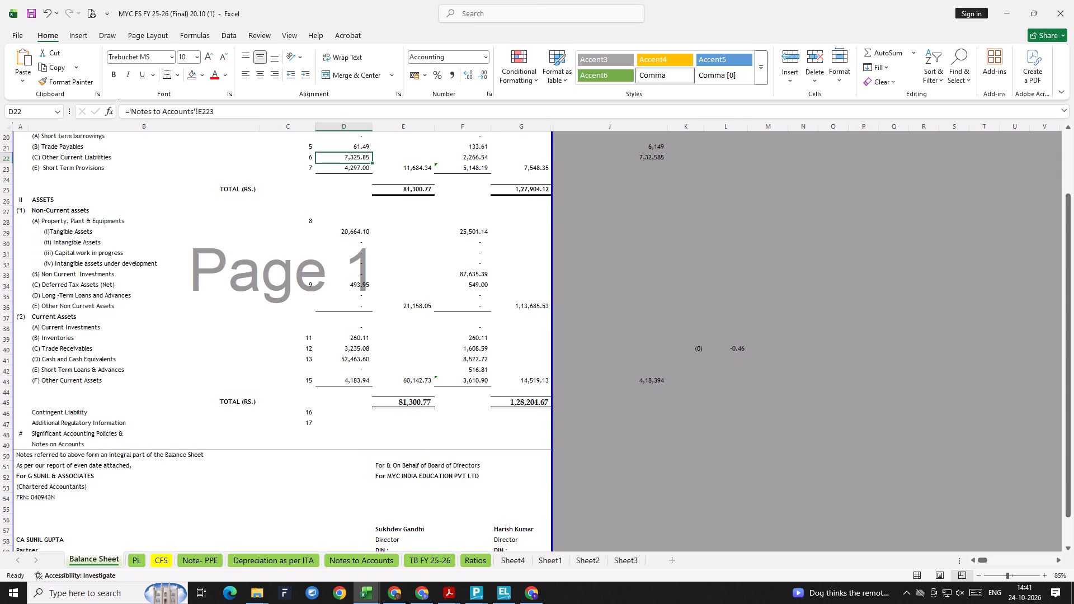
{"action": "left_click", "coordinate": [138, 564]}
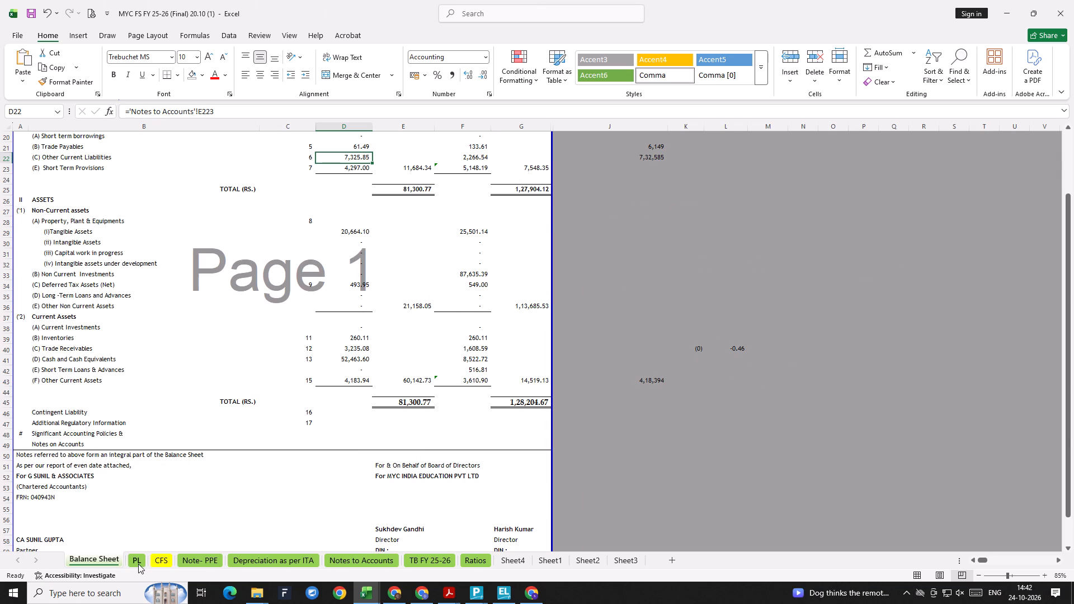
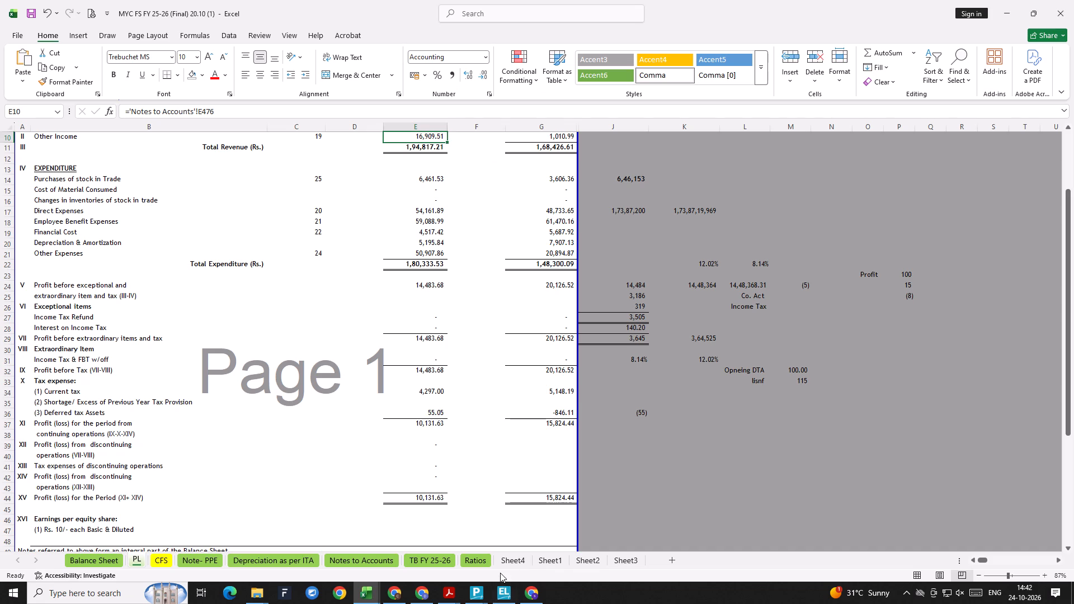
Switch to the TallyPrime window with the Indirect Expenses group summary of Sarvabhishta E-Waste Management Pvt.Ltd.
{"action": "left_click", "coordinate": [481, 592]}
{"action": "left_click", "coordinate": [429, 555]}
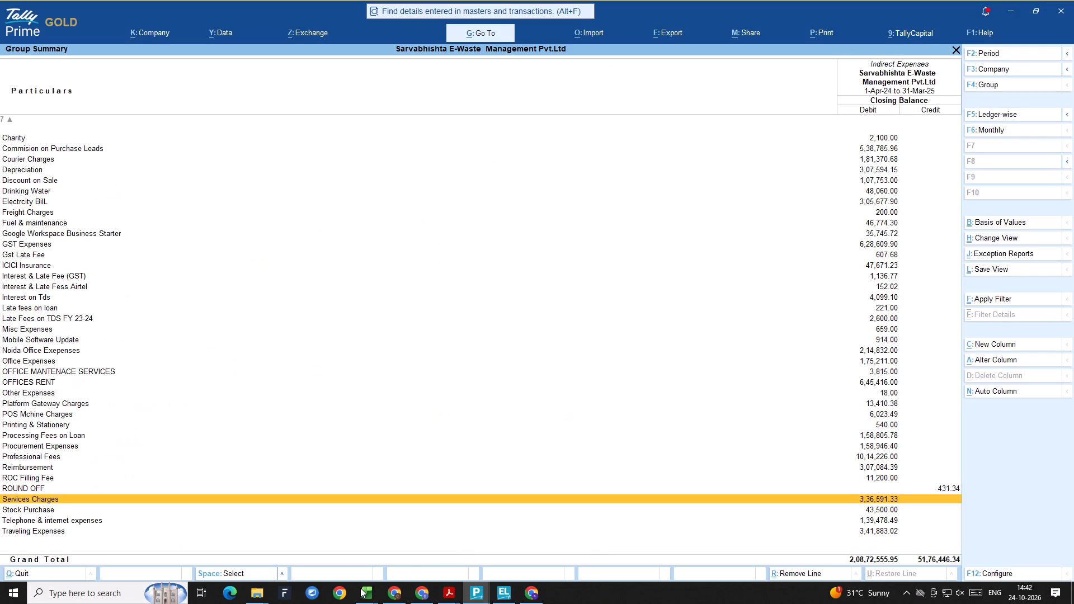
Switch to the MYC FS FY 25-26 workbook in Excel and view the PL sheet's statement from its heading.
{"action": "left_click", "coordinate": [360, 588]}
{"action": "left_click", "coordinate": [885, 527]}
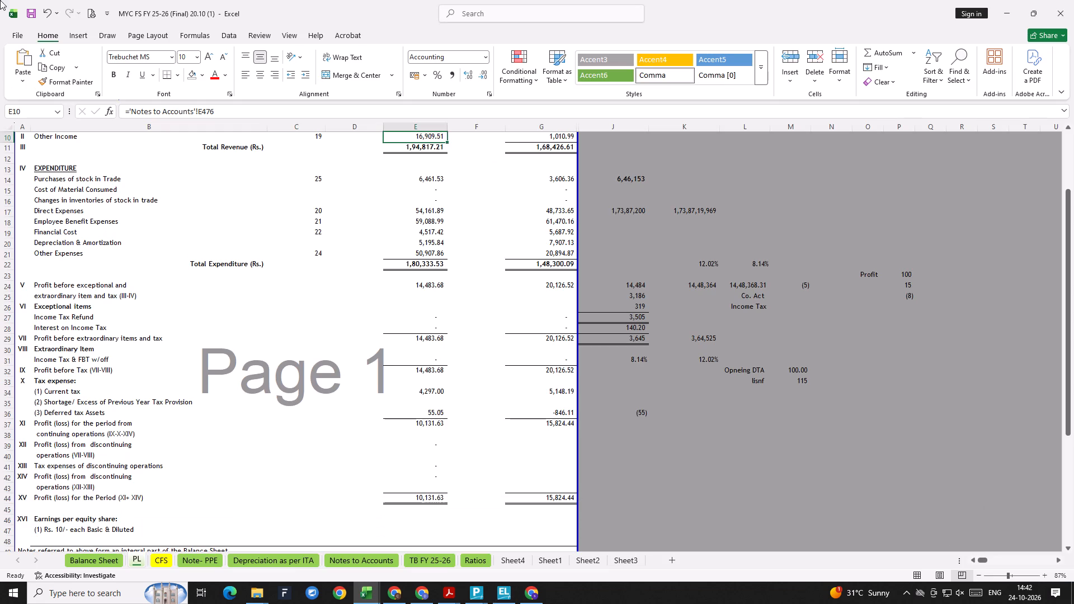
{"action": "scroll", "coordinate": [549, 336], "scroll_direction": "up", "scroll_amount": 5}
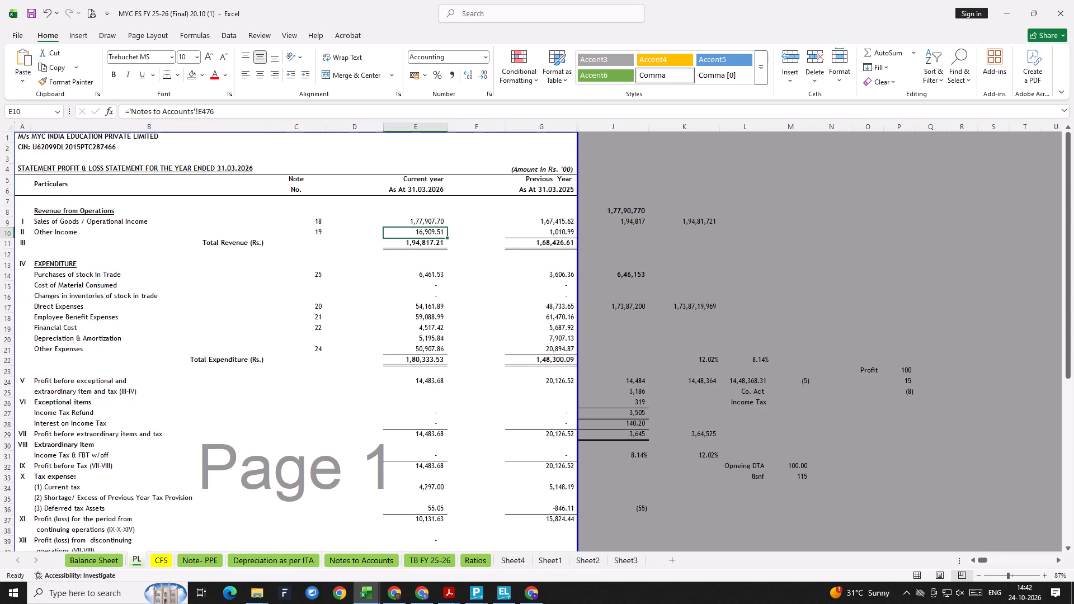
{"action": "left_click", "coordinate": [381, 364]}
Switch to TallyPrime and bring up Myc India Education's Profit & Loss A/c for 1-Apr-25 to 31-Mar-26.
{"action": "key", "text": "alt+Tab"}
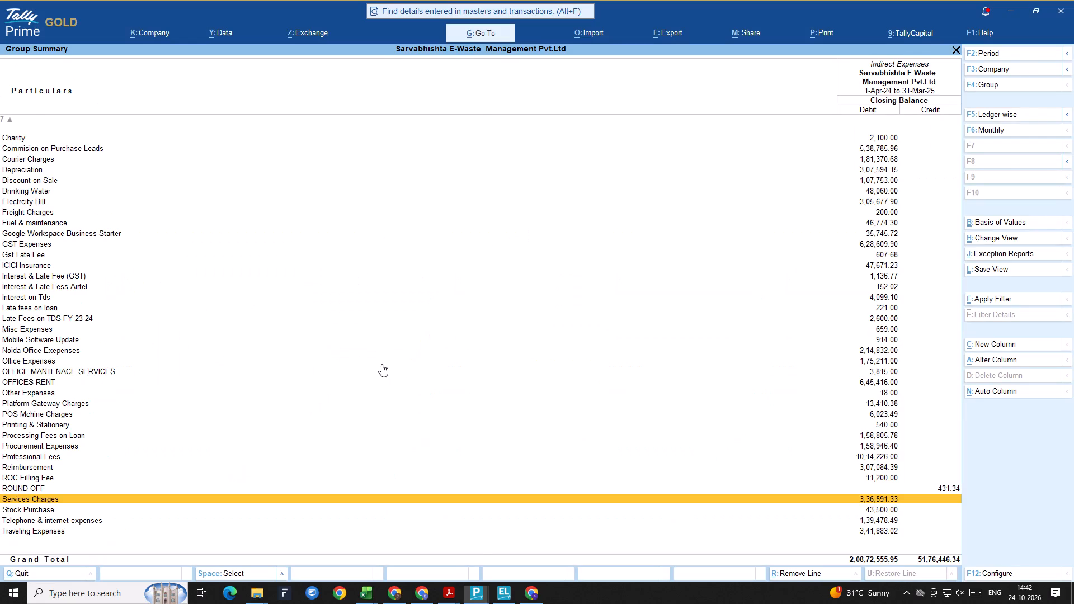
{"action": "key", "text": "Escape"}
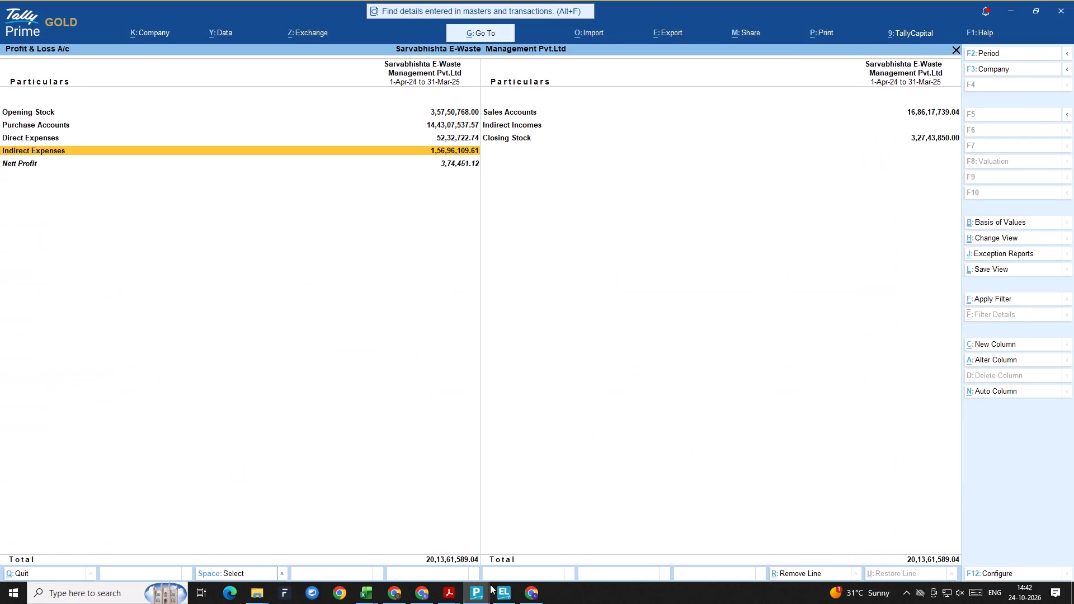
{"action": "left_click", "coordinate": [375, 593]}
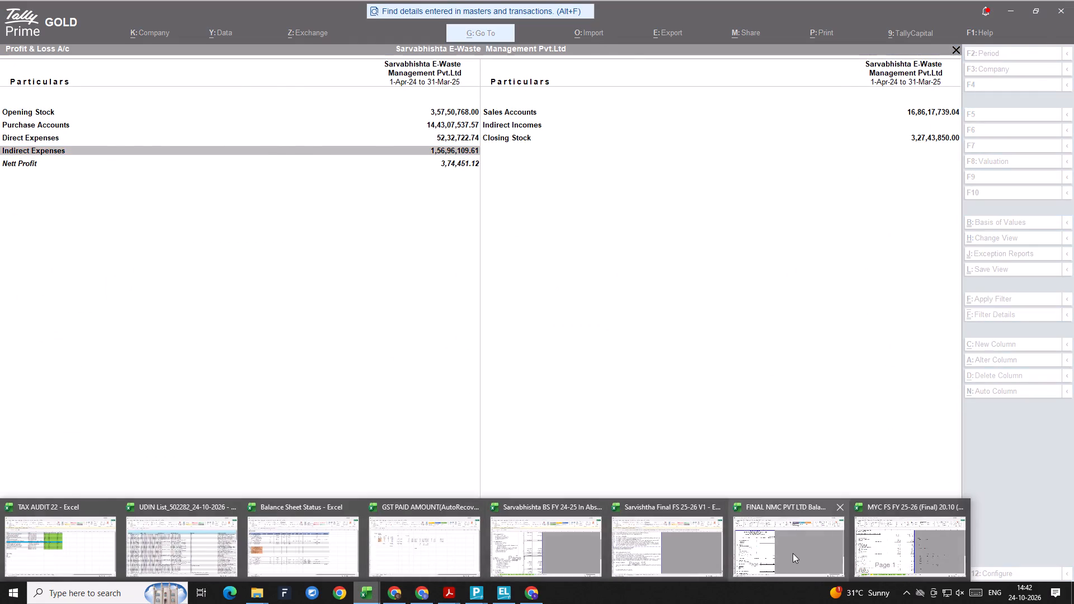
{"action": "left_click", "coordinate": [898, 529]}
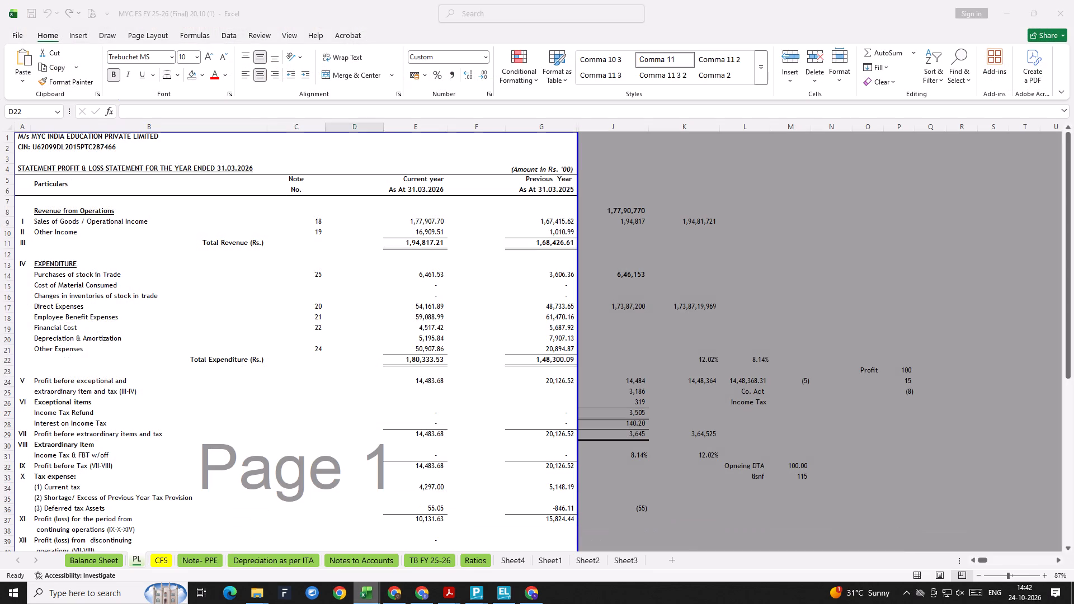
{"action": "left_click", "coordinate": [503, 595]}
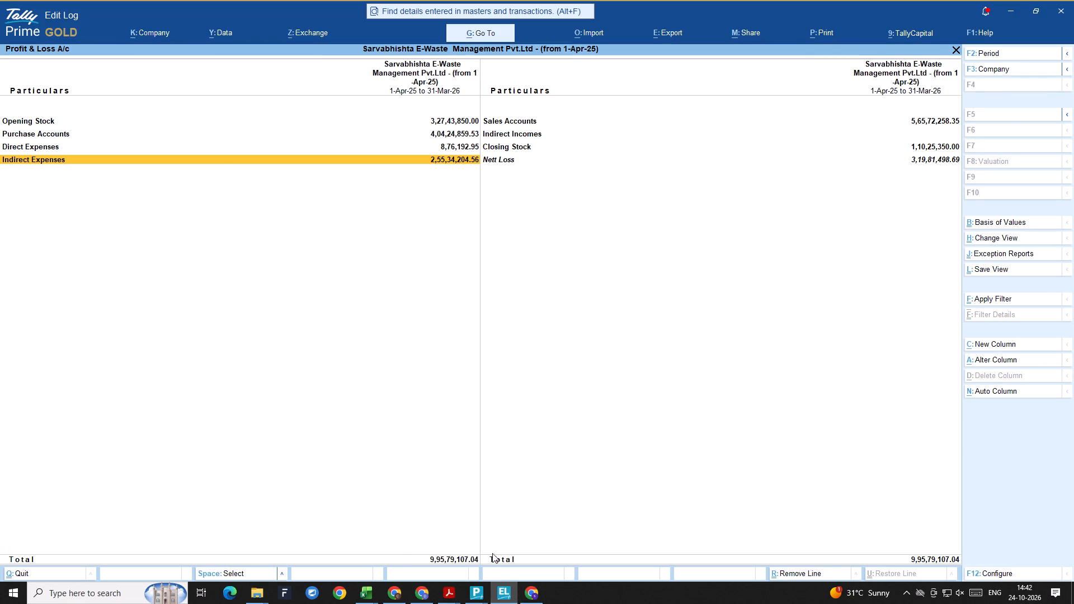
{"action": "key", "text": "alt+Tab"}
{"action": "left_click", "coordinate": [466, 592]}
{"action": "left_click", "coordinate": [431, 548]}
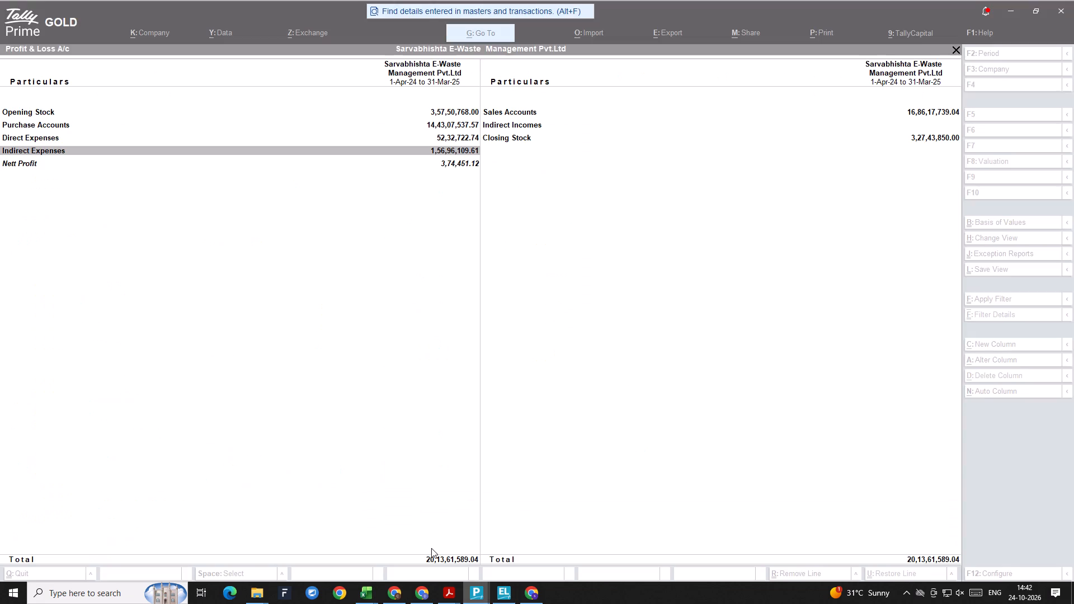
{"action": "key", "text": "alt+Tab"}
{"action": "left_click", "coordinate": [479, 588]}
{"action": "left_click", "coordinate": [539, 555]}
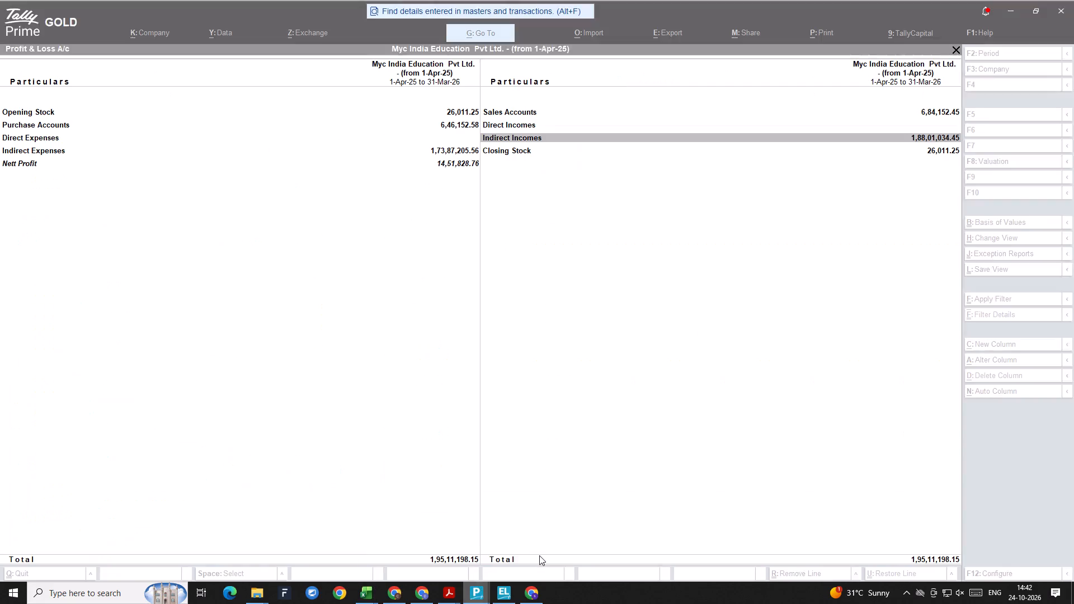
Switch back to the MYC FS FY 25-26 workbook and review the current-year expenditure figures on the PL sheet.
{"action": "left_click", "coordinate": [359, 599]}
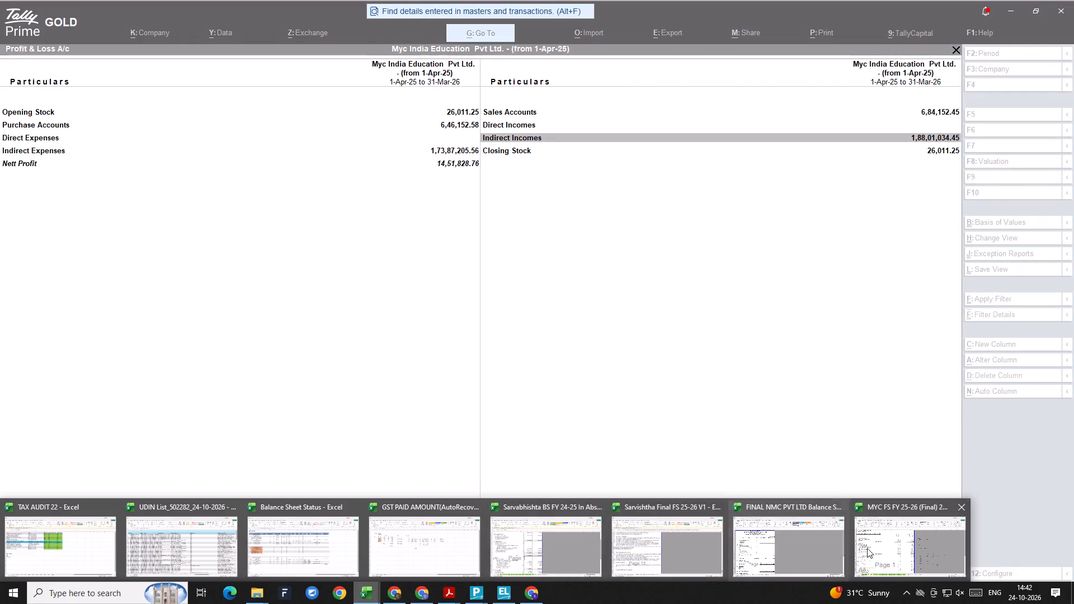
{"action": "left_click", "coordinate": [887, 540]}
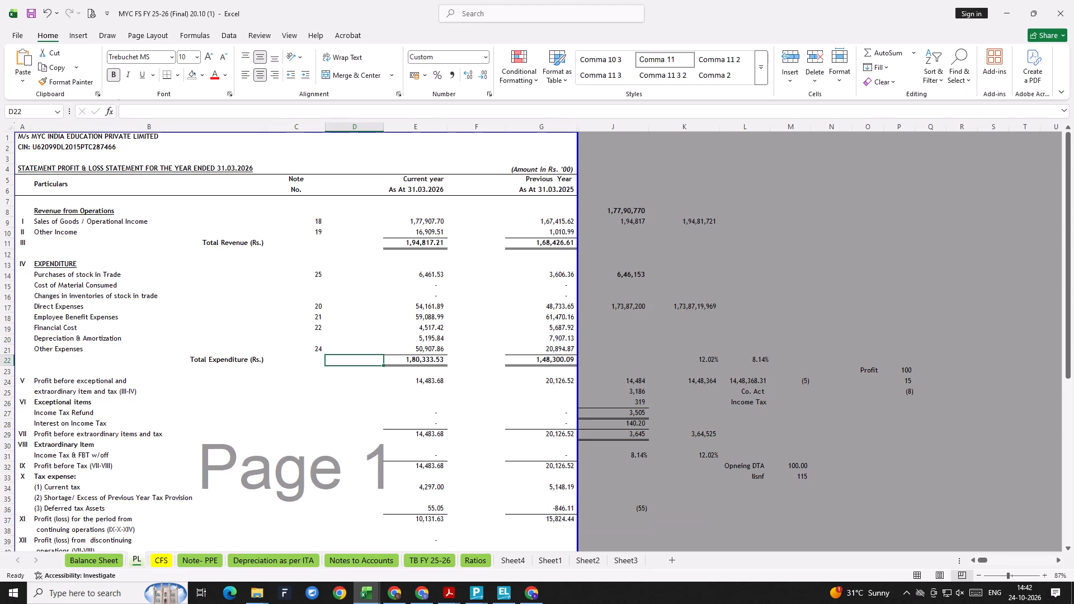
{"action": "key", "text": "Down"}
{"action": "key", "text": "Down"}
{"action": "key", "text": "Right"}
{"action": "key", "text": "Up"}
{"action": "key", "text": "Up"}
{"action": "key", "text": "Up"}
{"action": "key", "text": "Up"}
{"action": "key", "text": "Up"}
In TallyPrime, add the Sales Accounts and Indirect Incomes amounts in the calculator as 684152+18801034.
{"action": "key", "text": "alt+Tab"}
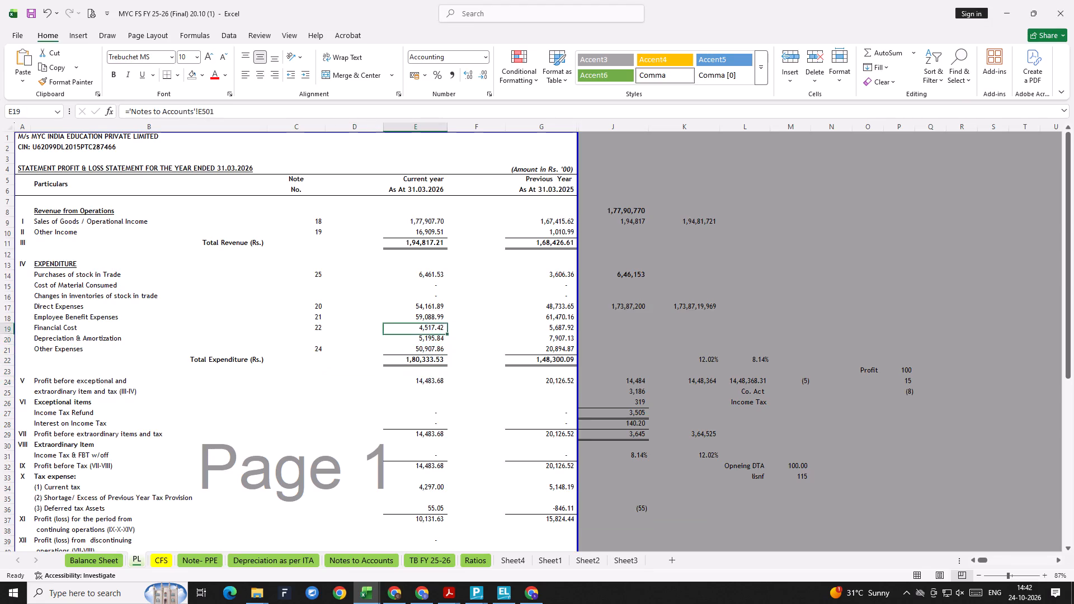
{"action": "key", "text": "Down"}
{"action": "key", "text": "Right"}
{"action": "key", "text": "Up"}
{"action": "key", "text": "Up"}
{"action": "key", "text": "Up"}
{"action": "key", "text": "Down"}
{"action": "key", "text": "Down"}
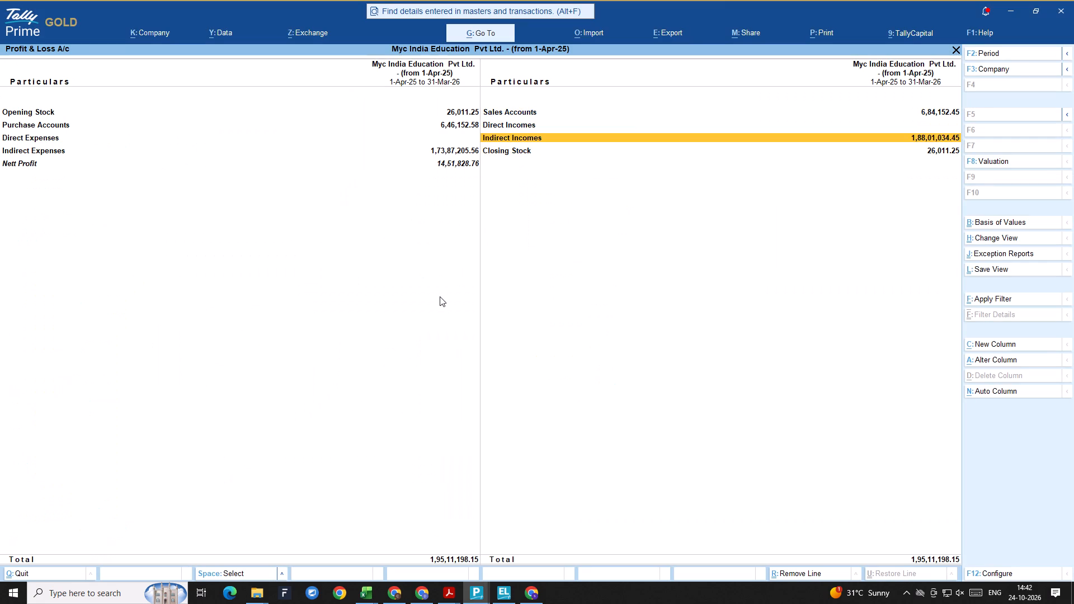
{"action": "key", "text": "Up"}
{"action": "key", "text": "Down"}
{"action": "key", "text": "ctrl+n"}
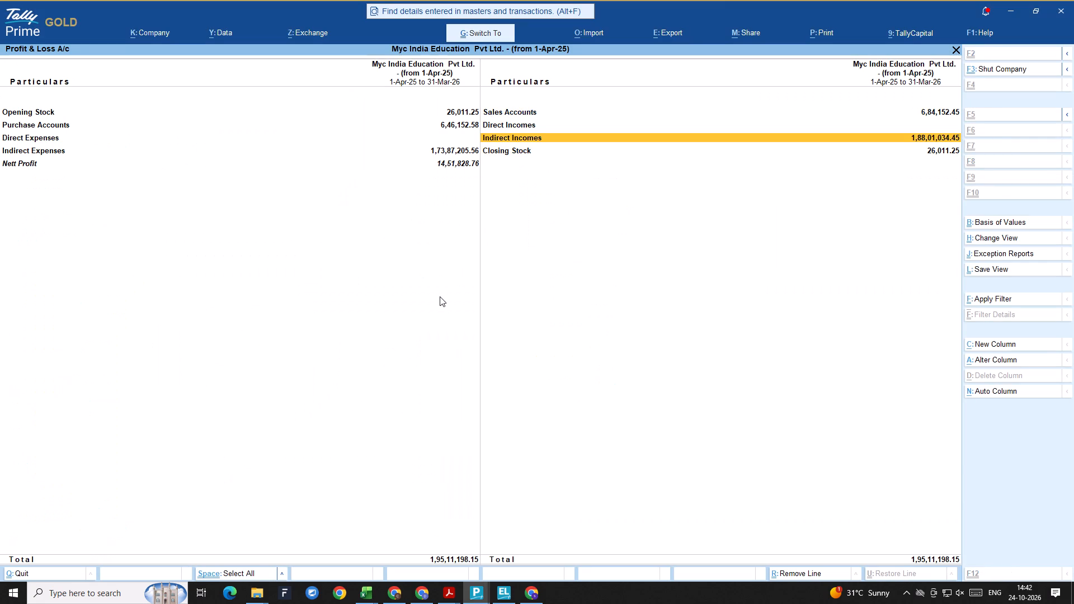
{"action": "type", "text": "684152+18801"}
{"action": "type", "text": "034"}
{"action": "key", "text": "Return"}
Switch to Excel and select the current-year Sales of Goods / Operational Income and Other Income cells on the PL sheet to sum them.
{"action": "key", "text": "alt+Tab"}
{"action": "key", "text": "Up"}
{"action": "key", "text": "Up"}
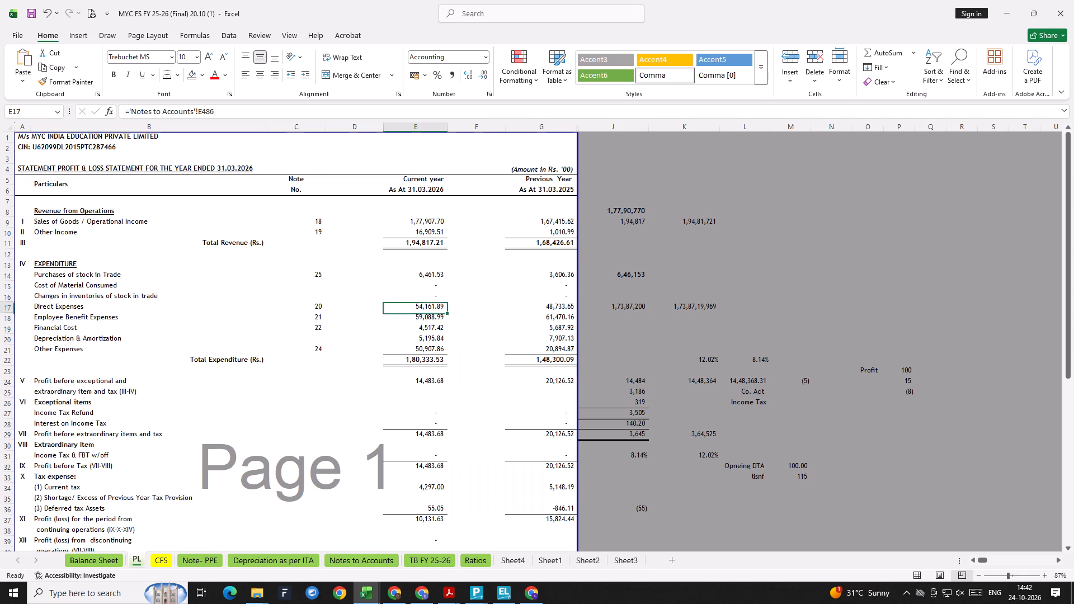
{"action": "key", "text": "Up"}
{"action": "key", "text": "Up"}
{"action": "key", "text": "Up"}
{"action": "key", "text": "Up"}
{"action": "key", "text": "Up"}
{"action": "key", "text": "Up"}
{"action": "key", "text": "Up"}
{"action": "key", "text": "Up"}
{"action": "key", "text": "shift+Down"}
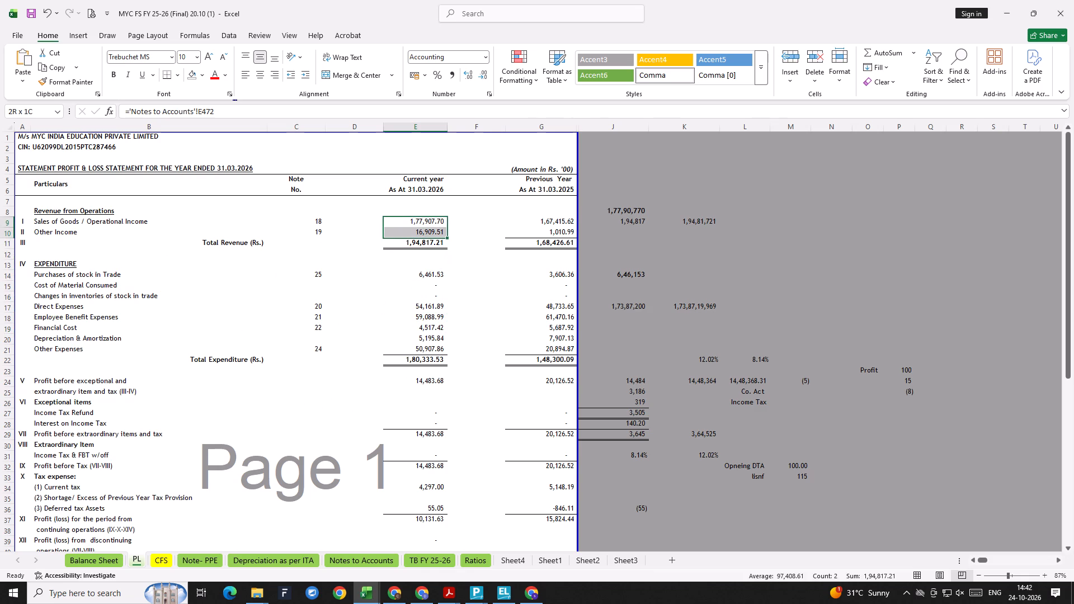
Switch to TallyPrime and check the calculated income sum against the Sales Accounts and Indirect Incomes heads.
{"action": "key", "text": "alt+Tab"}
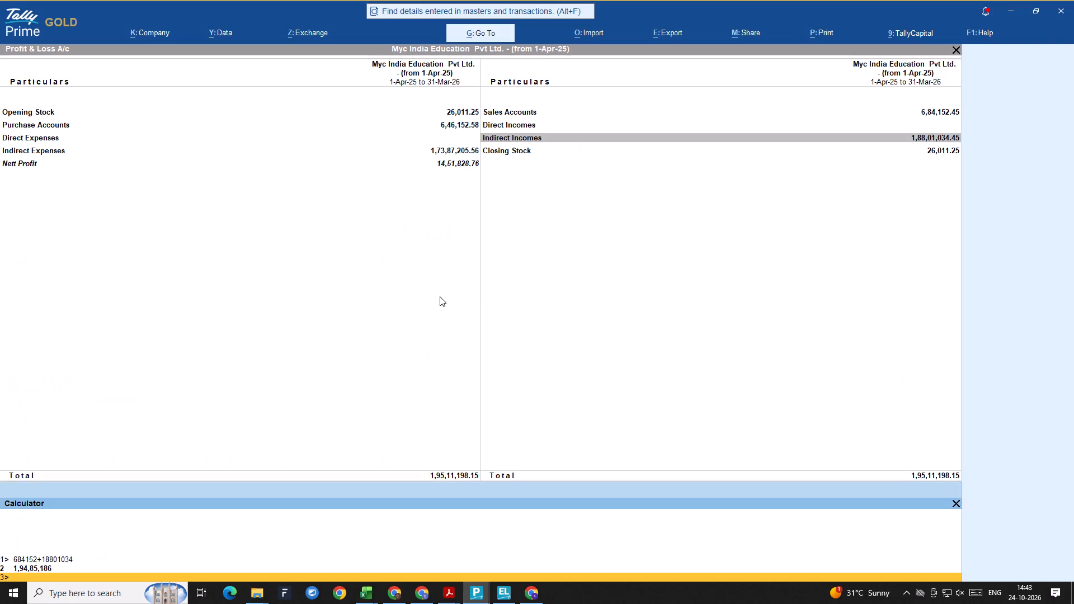
{"action": "left_click", "coordinate": [701, 267]}
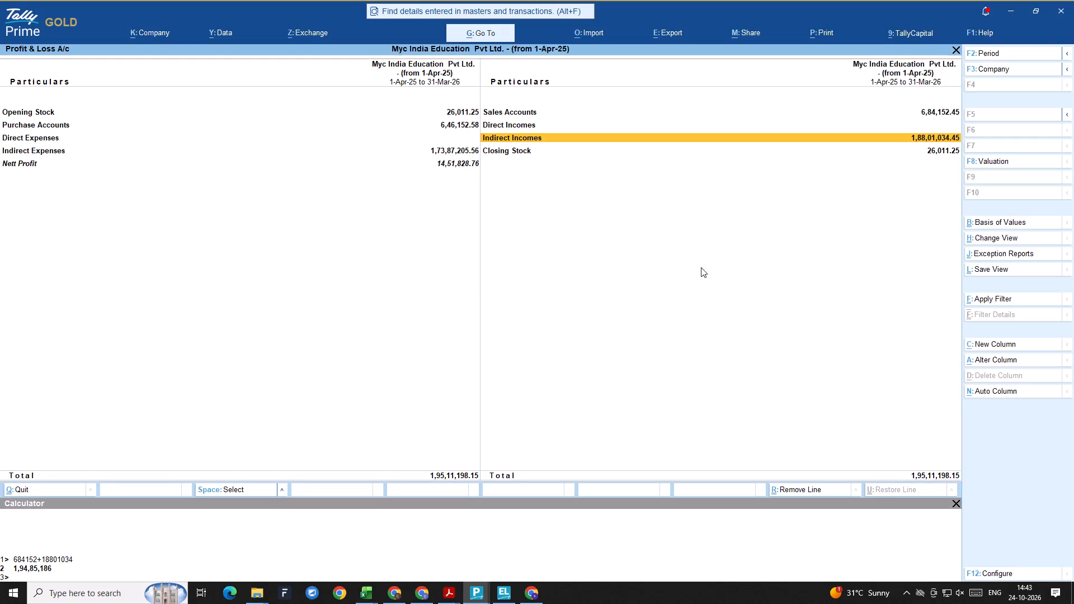
{"action": "key", "text": "Up"}
{"action": "key", "text": "Up"}
{"action": "key", "text": "Down"}
{"action": "key", "text": "Down"}
{"action": "key", "text": "alt+Tab"}
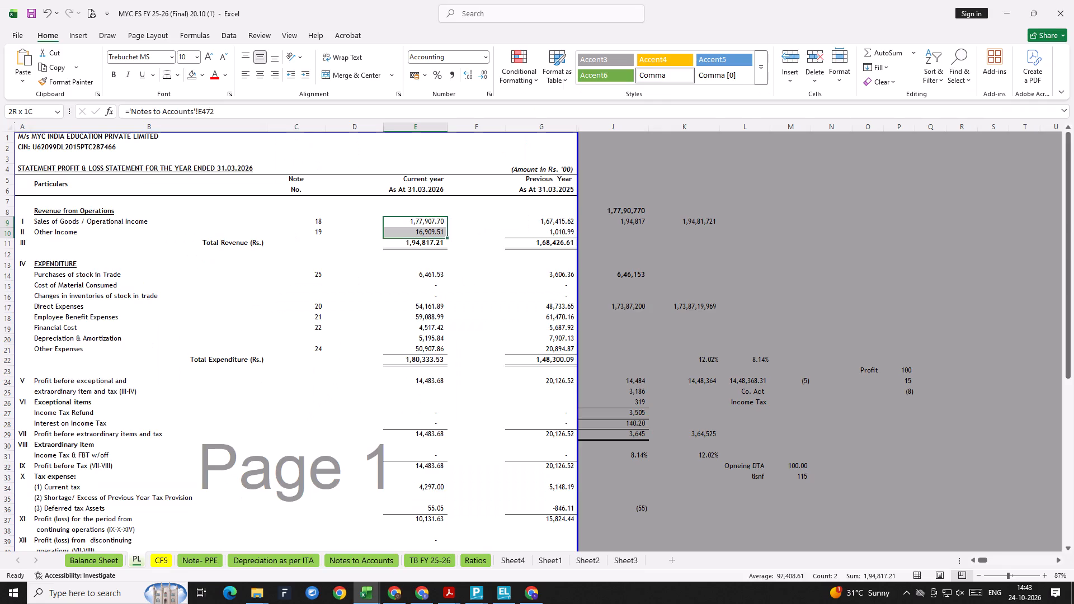
In Excel, trace the PL sheet's current-year Sales of Goods / Operational Income cell to its source in Notes to Accounts.
{"action": "key", "text": "Up"}
{"action": "key", "text": "Down"}
{"action": "key", "text": "ctrl+bracketleft"}
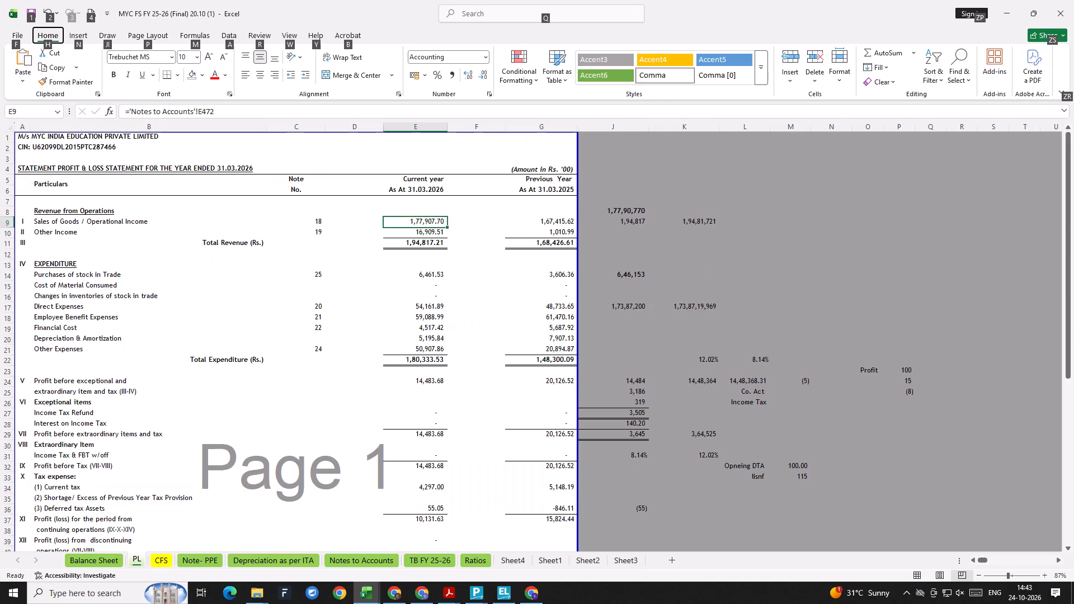
{"action": "key", "text": "Escape"}
{"action": "key", "text": "ctrl+bracketleft"}
{"action": "key", "text": "Up"}
{"action": "key", "text": "Up"}
{"action": "key", "text": "Down"}
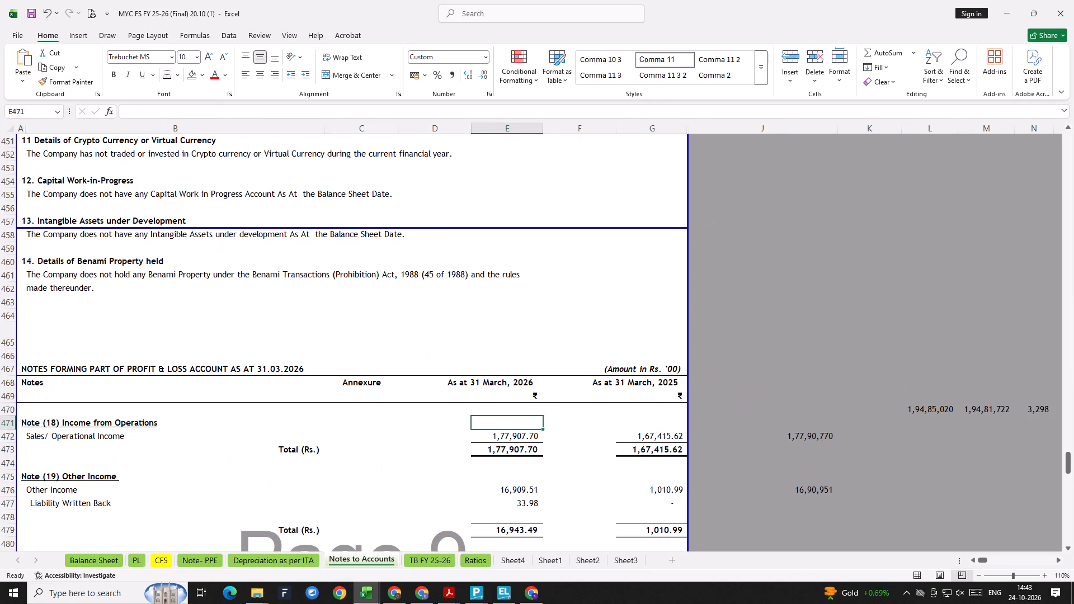
{"action": "key", "text": "Down"}
Switch to TallyPrime and close its calculator.
{"action": "key", "text": "alt+Tab"}
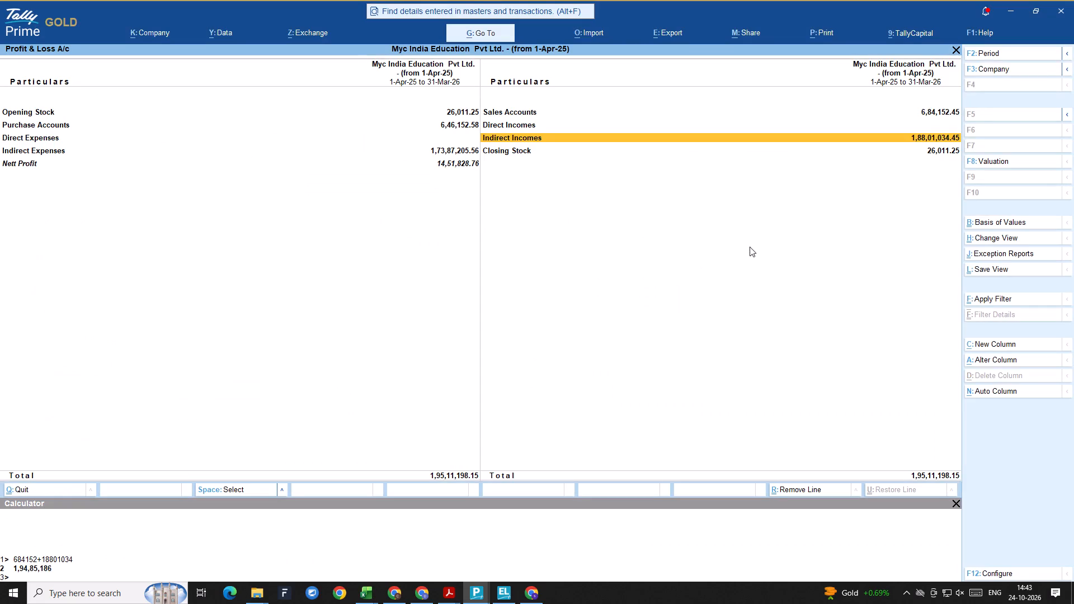
{"action": "left_click", "coordinate": [960, 502]}
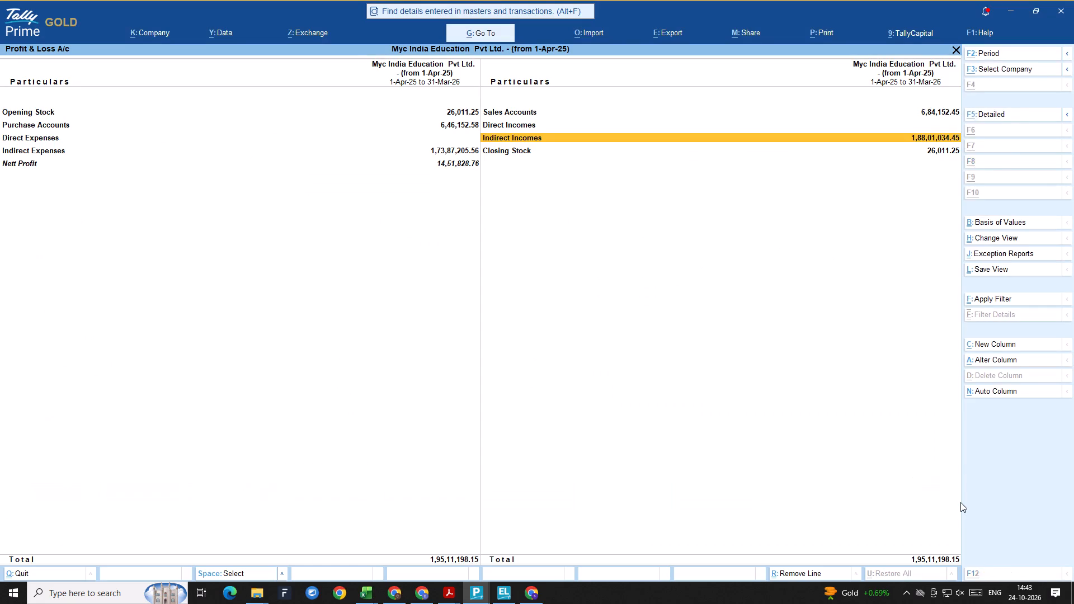
In Excel, examine the current-year formulas behind Note (18) Income from Operations and Note (19) Other Income, including Liability Written Back.
{"action": "key", "text": "alt+Tab"}
{"action": "key", "text": "Down"}
{"action": "key", "text": "Down"}
{"action": "key", "text": "Down"}
{"action": "key", "text": "Down"}
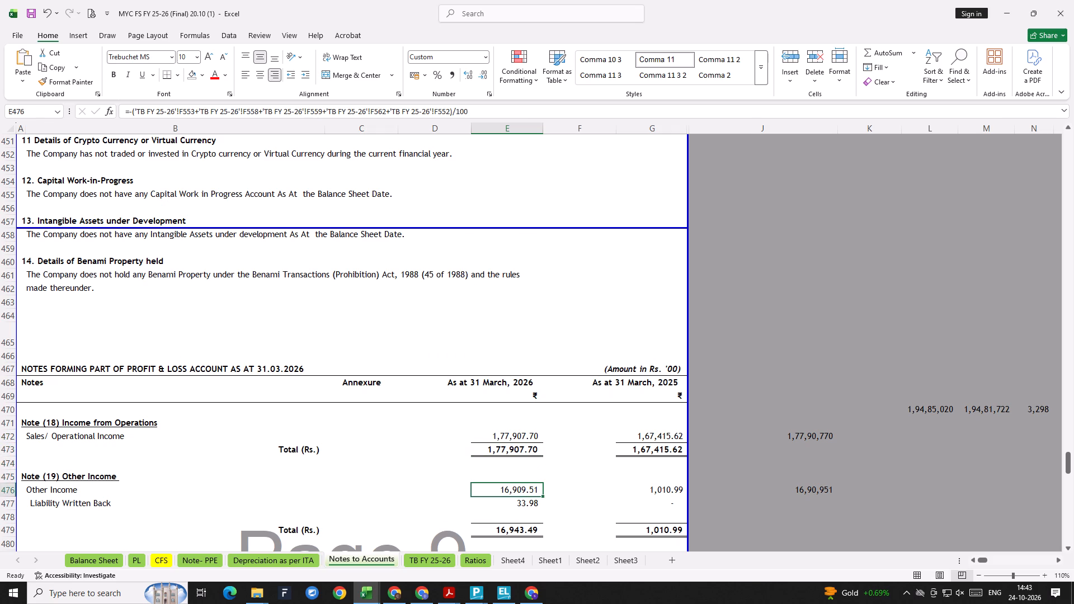
{"action": "key", "text": "Up"}
{"action": "key", "text": "Up"}
{"action": "key", "text": "Up"}
{"action": "key", "text": "Up"}
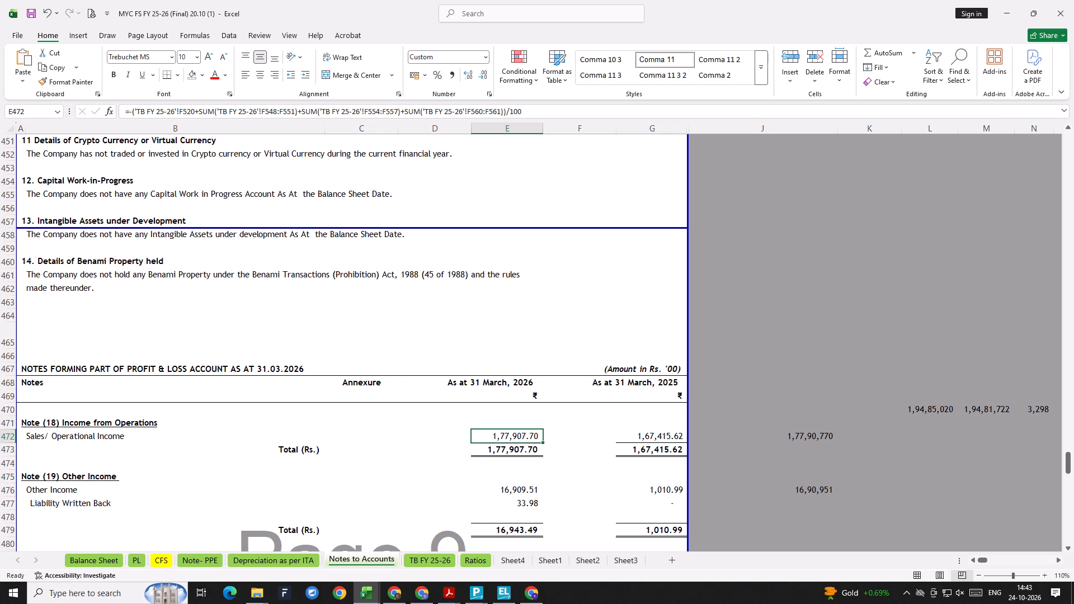
{"action": "key", "text": "Escape"}
{"action": "key", "text": "Down"}
{"action": "key", "text": "Down"}
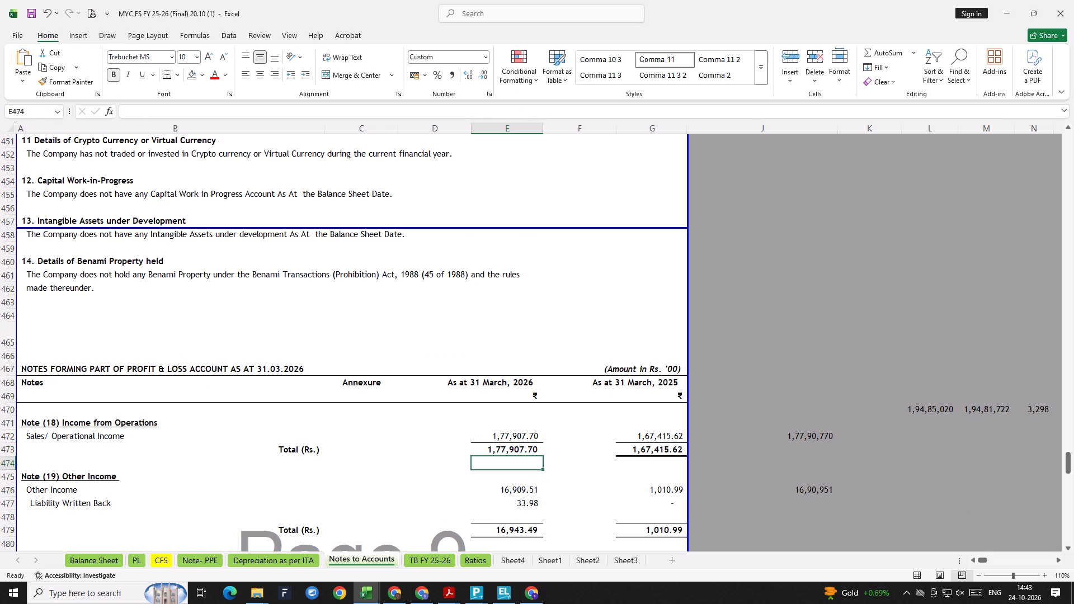
{"action": "key", "text": "Down"}
{"action": "key", "text": "Down"}
{"action": "key", "text": "Down"}
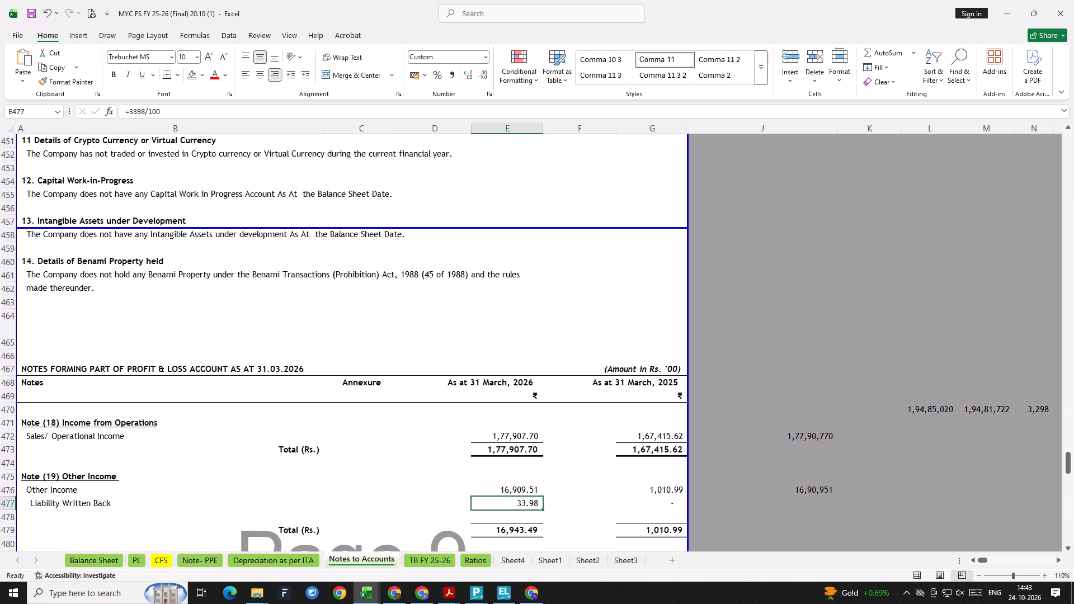
In TallyPrime, open the Indirect Incomes group summary and examine its ledgers down to Misc Income.
{"action": "key", "text": "alt+Tab"}
{"action": "key", "text": "Return"}
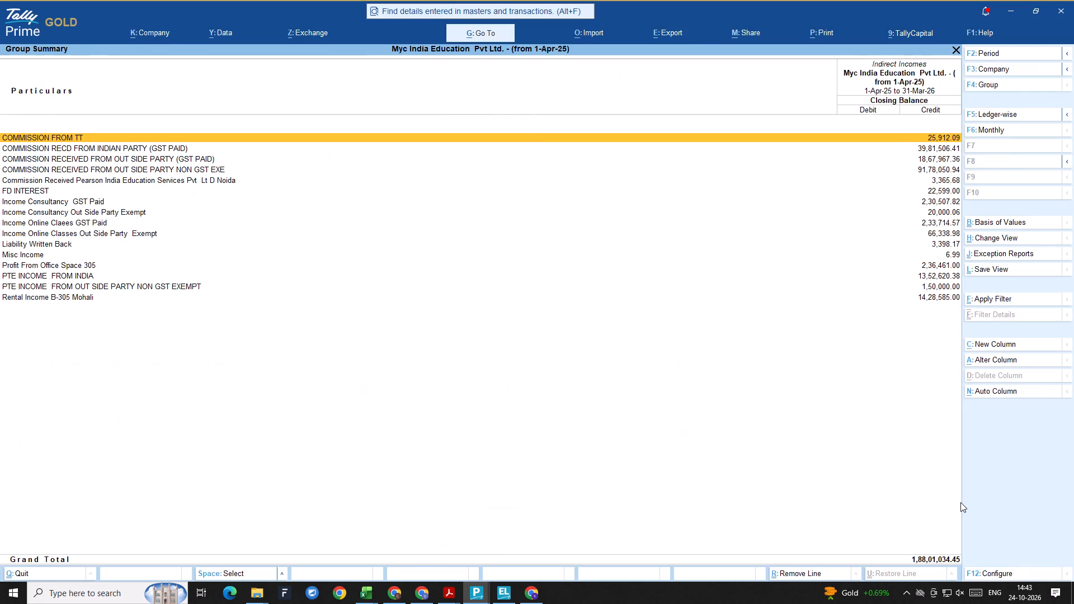
{"action": "key", "text": "Down"}
{"action": "key", "text": "Down"}
{"action": "key", "text": "Down"}
{"action": "key", "text": "Down"}
{"action": "key", "text": "Down"}
{"action": "key", "text": "Down"}
{"action": "key", "text": "Down"}
{"action": "key", "text": "Down"}
{"action": "key", "text": "Down"}
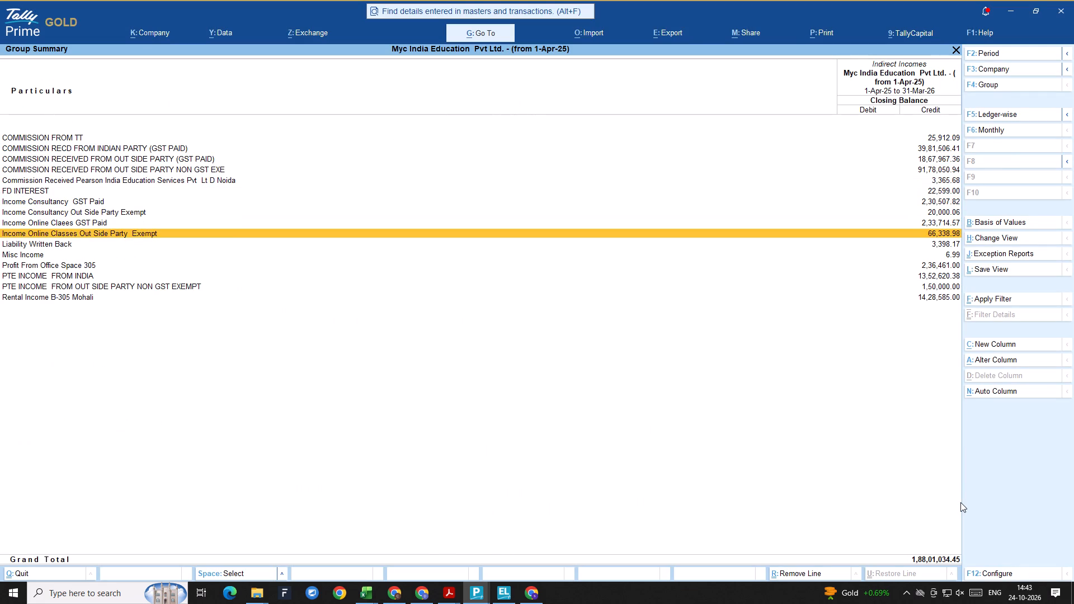
{"action": "key", "text": "Down"}
{"action": "key", "text": "Down"}
{"action": "key", "text": "Escape"}
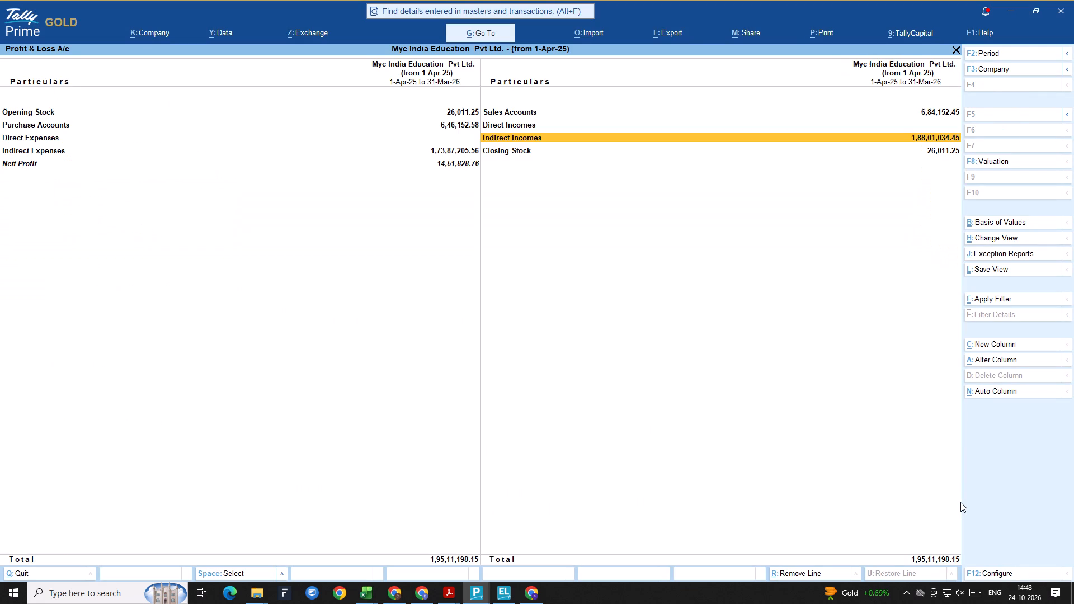
Open the Sales Accounts group summary from the Profit & Loss A/c.
{"action": "key", "text": "Up"}
{"action": "key", "text": "Up"}
{"action": "key", "text": "Return"}
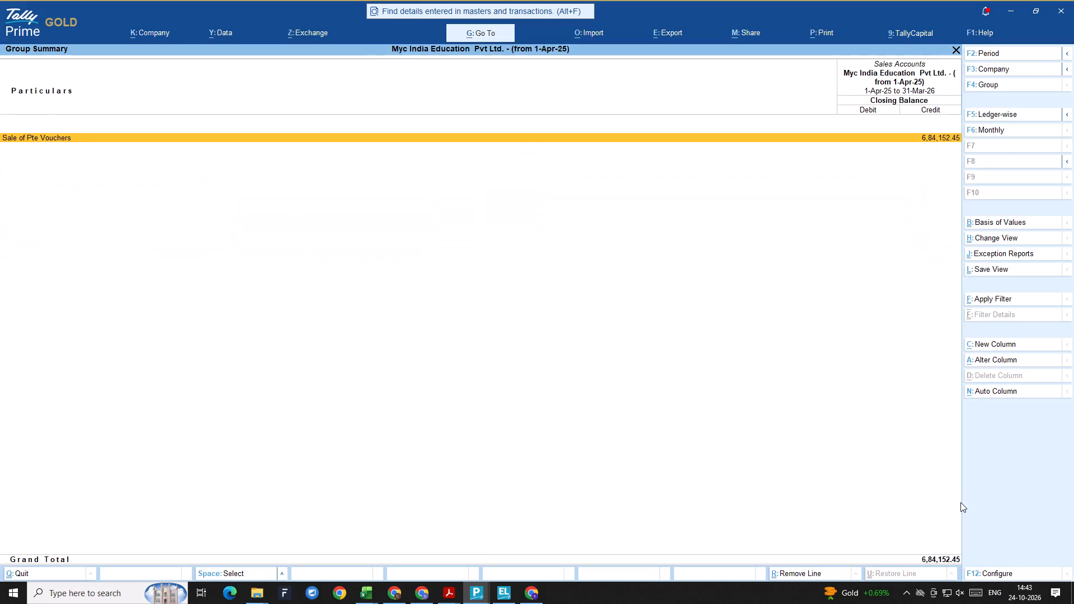
Switch to Excel and trace Note (18)'s current-year Sales/ Operational Income formula to its source on the TB FY 25-26 sheet.
{"action": "key", "text": "alt+Tab"}
{"action": "key", "text": "Up"}
{"action": "key", "text": "Up"}
{"action": "key", "text": "Up"}
{"action": "key", "text": "Up"}
{"action": "key", "text": "Up"}
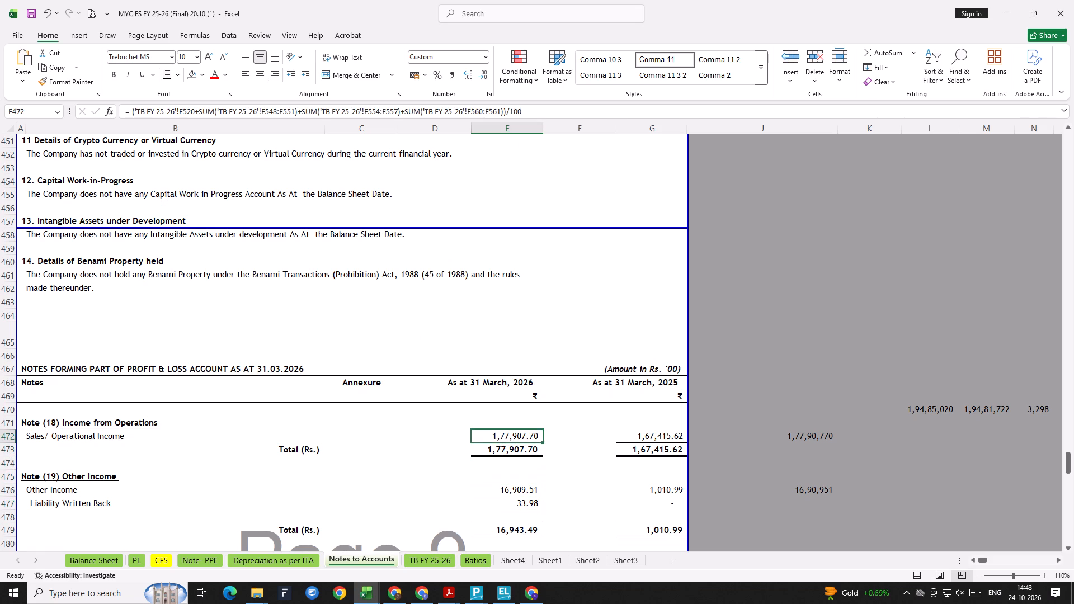
{"action": "key", "text": "ctrl+bracketleft"}
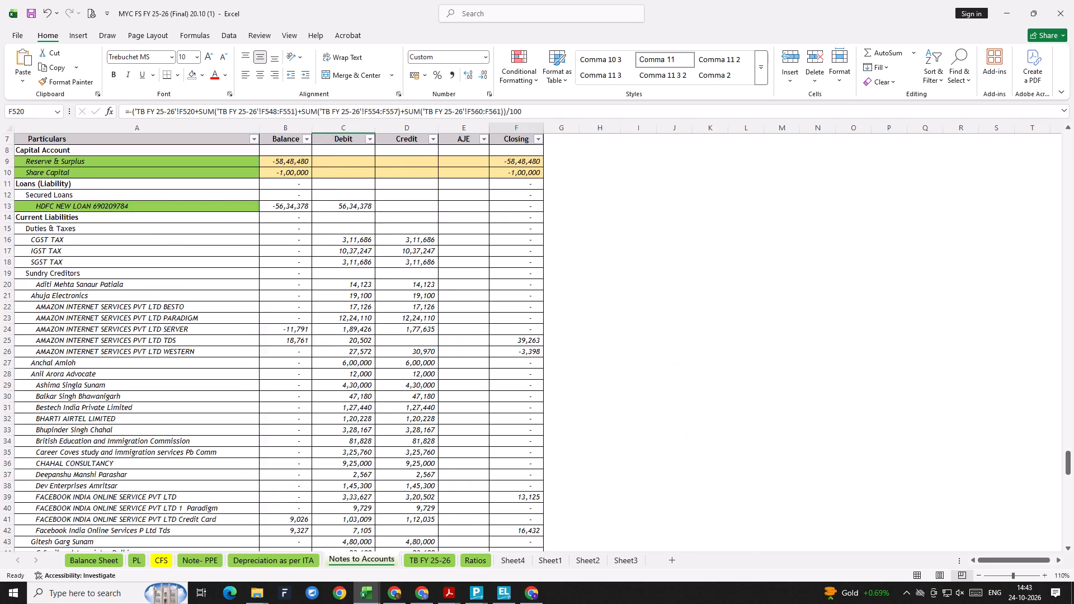
{"action": "key", "text": "Up"}
{"action": "key", "text": "Down"}
{"action": "key", "text": "Down"}
{"action": "key", "text": "Down"}
{"action": "key", "text": "Down"}
{"action": "key", "text": "Down"}
Return to Note (18) on the Notes to Accounts sheet and move down through Note (19) Other Income to its total.
{"action": "key", "text": "ctrl+g"}
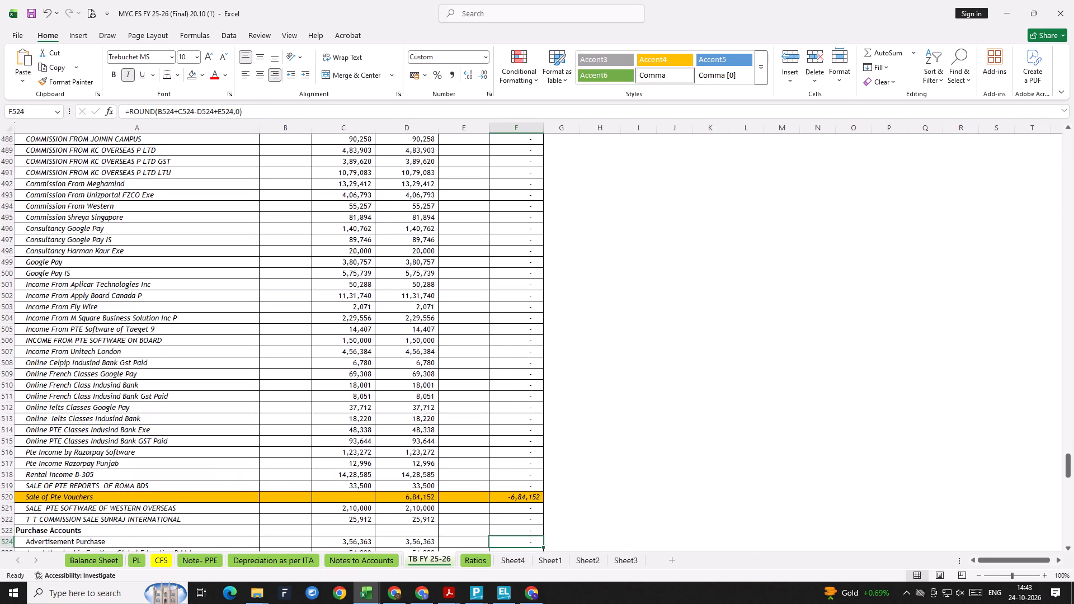
{"action": "key", "text": "Return"}
{"action": "key", "text": "Down"}
{"action": "key", "text": "Down"}
{"action": "key", "text": "Down"}
{"action": "key", "text": "Down"}
{"action": "key", "text": "Down"}
{"action": "key", "text": "Down"}
{"action": "key", "text": "Down"}
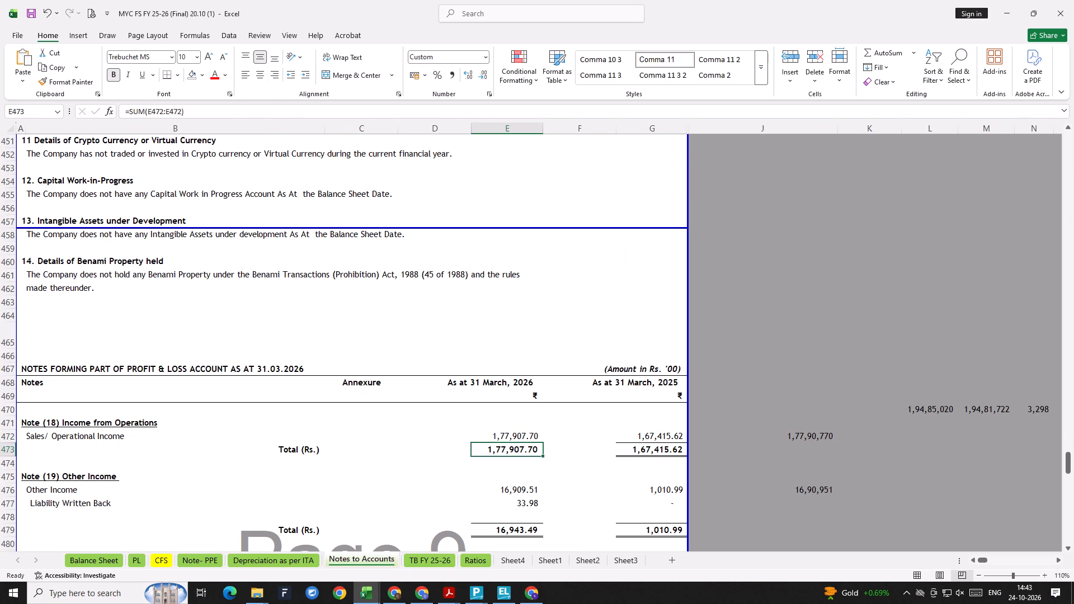
Inspect the current-year total formula of Note (19) Other Income and the cells around it on the Notes to Accounts sheet.
{"action": "key", "text": "Down"}
{"action": "key", "text": "F2"}
{"action": "key", "text": "Escape"}
{"action": "key", "text": "Up"}
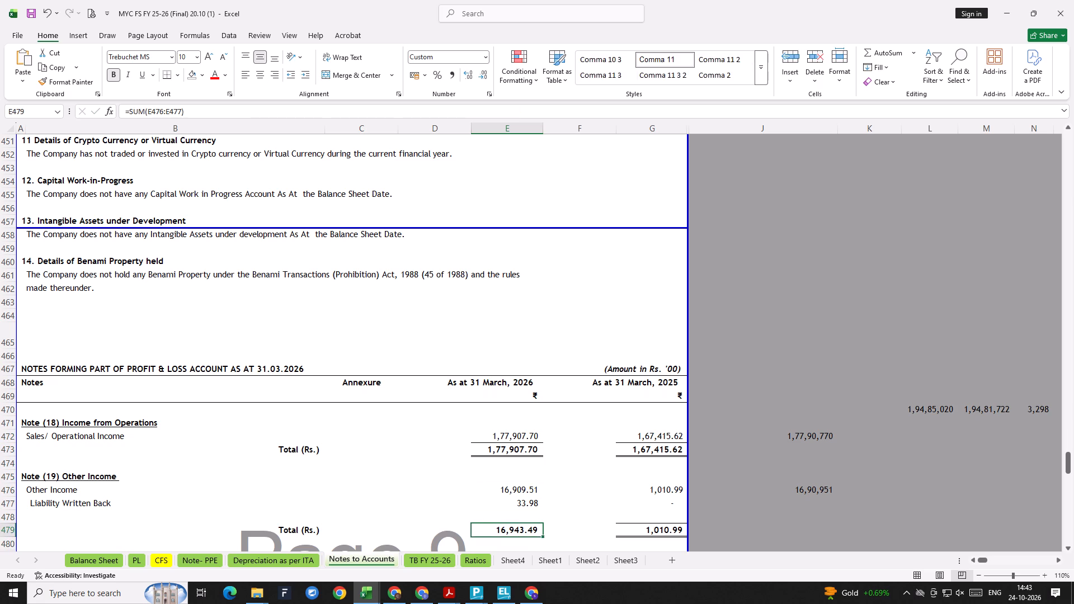
{"action": "key", "text": "F2"}
{"action": "key", "text": "Escape"}
{"action": "key", "text": "Right"}
{"action": "key", "text": "Left"}
{"action": "key", "text": "Left"}
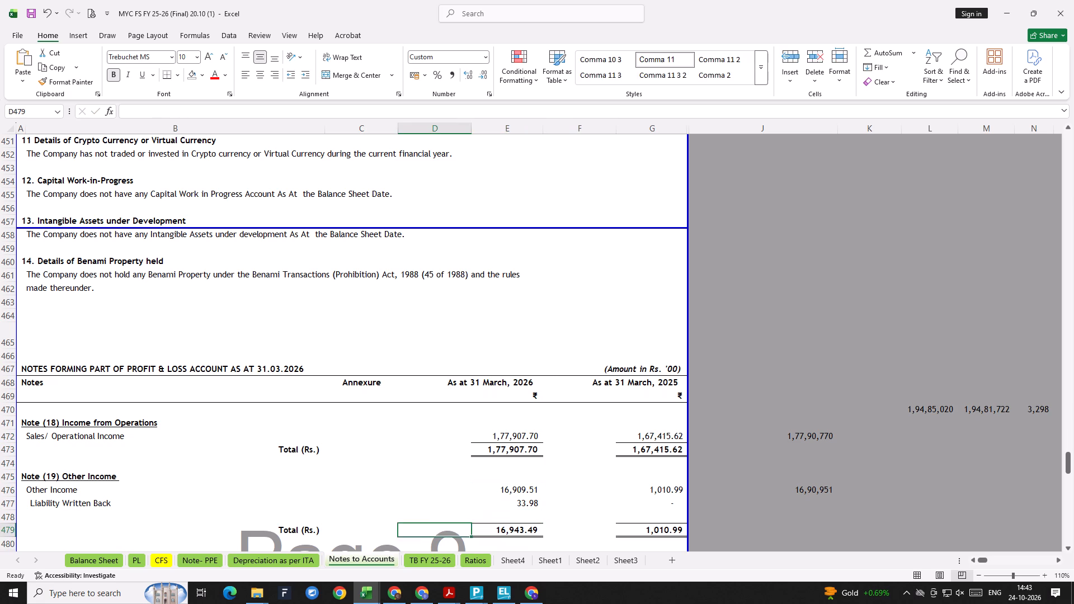
{"action": "key", "text": "Up"}
{"action": "key", "text": "Up"}
{"action": "key", "text": "Down"}
On the PL sheet, trace the current-year Other Income formula to its Notes to Accounts source and return to the cell.
{"action": "left_click", "coordinate": [136, 555]}
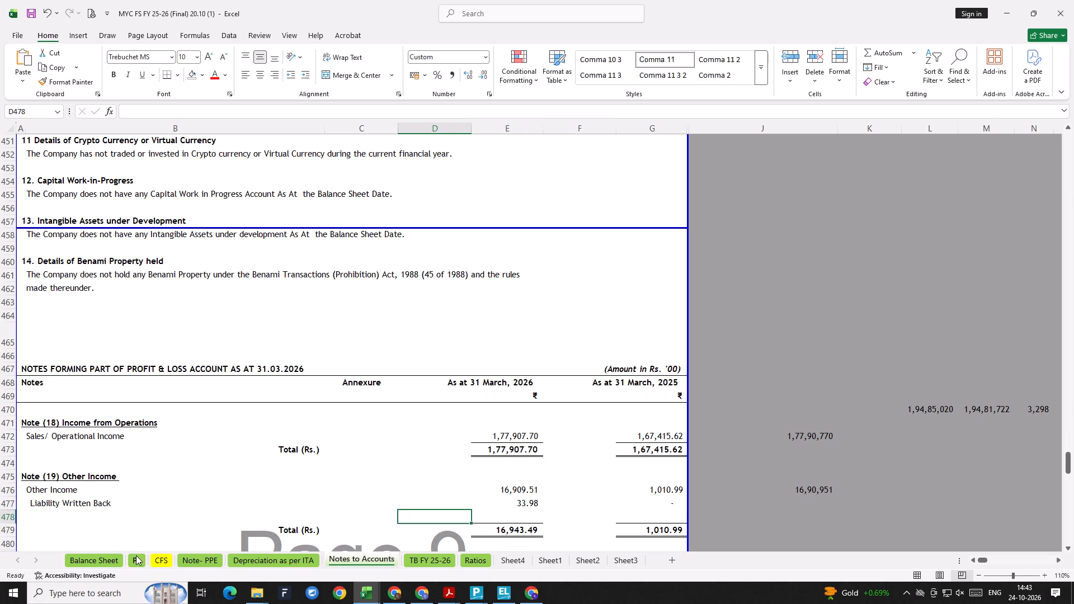
{"action": "key", "text": "Down"}
{"action": "key", "text": "ctrl+bracketleft"}
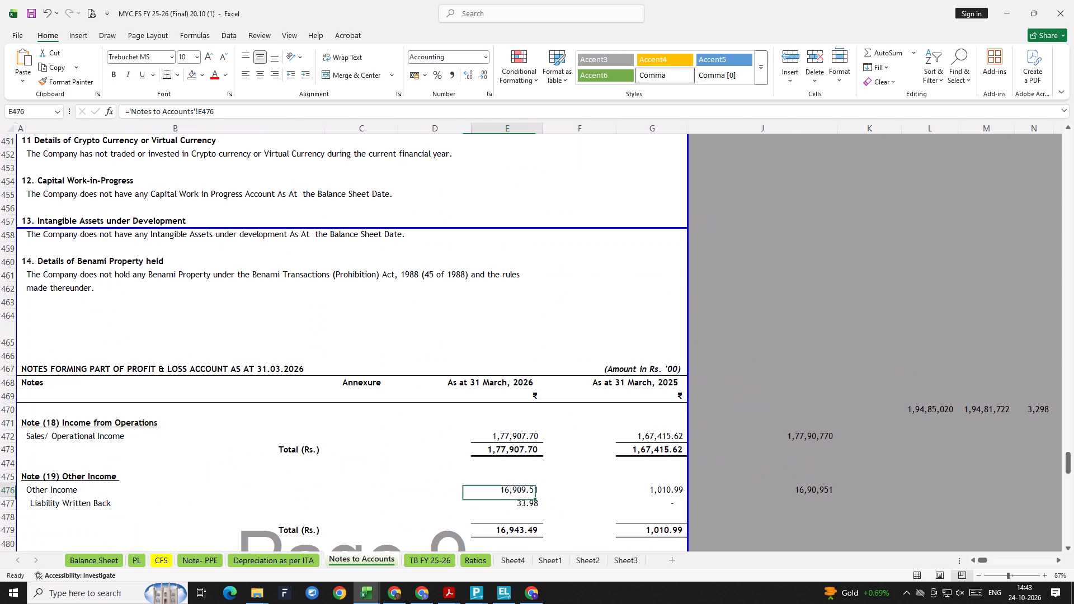
{"action": "key", "text": "ctrl+g"}
{"action": "key", "text": "Return"}
{"action": "key", "text": "F2"}
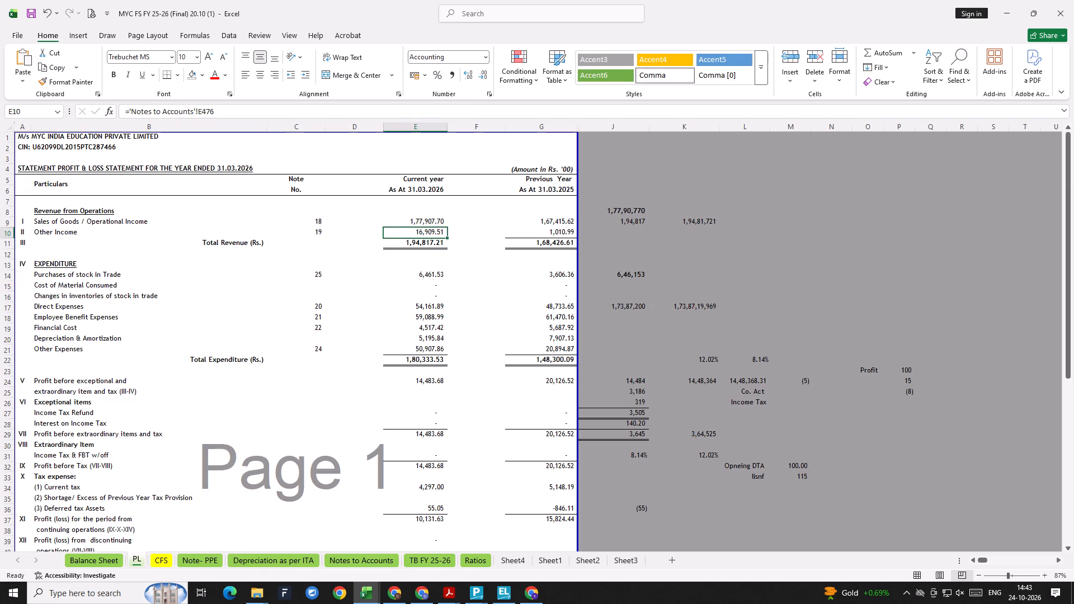
{"action": "key", "text": "Escape"}
Relink the PL sheet's current-year Other Income to the Note (19) total in cell E479 of Notes to Accounts.
{"action": "key", "text": "equal"}
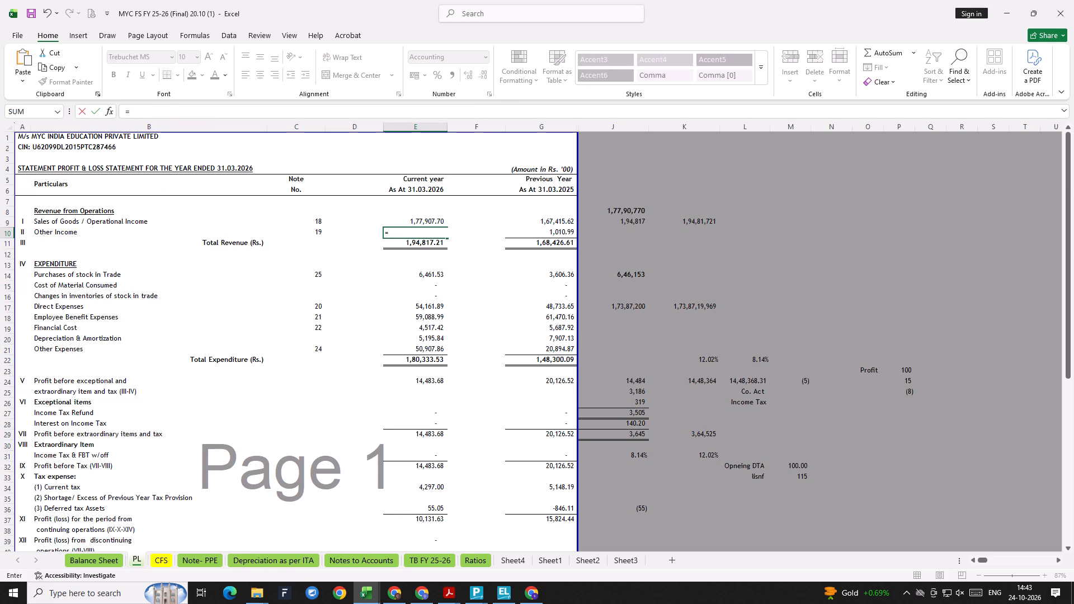
{"action": "left_click", "coordinate": [210, 563]}
{"action": "left_click", "coordinate": [369, 563]}
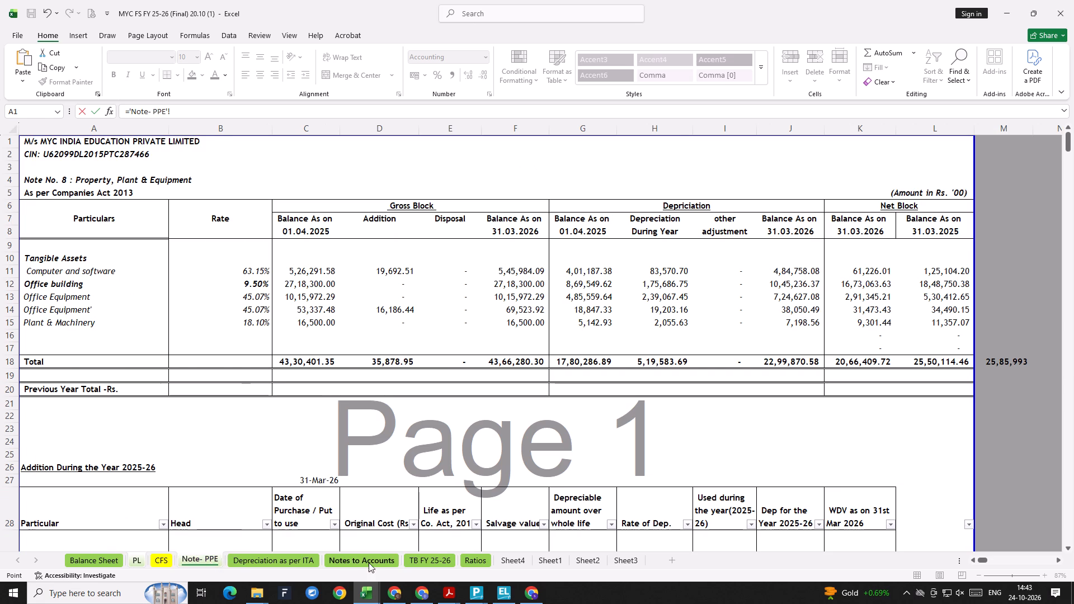
{"action": "left_click", "coordinate": [528, 533]}
{"action": "key", "text": "Return"}
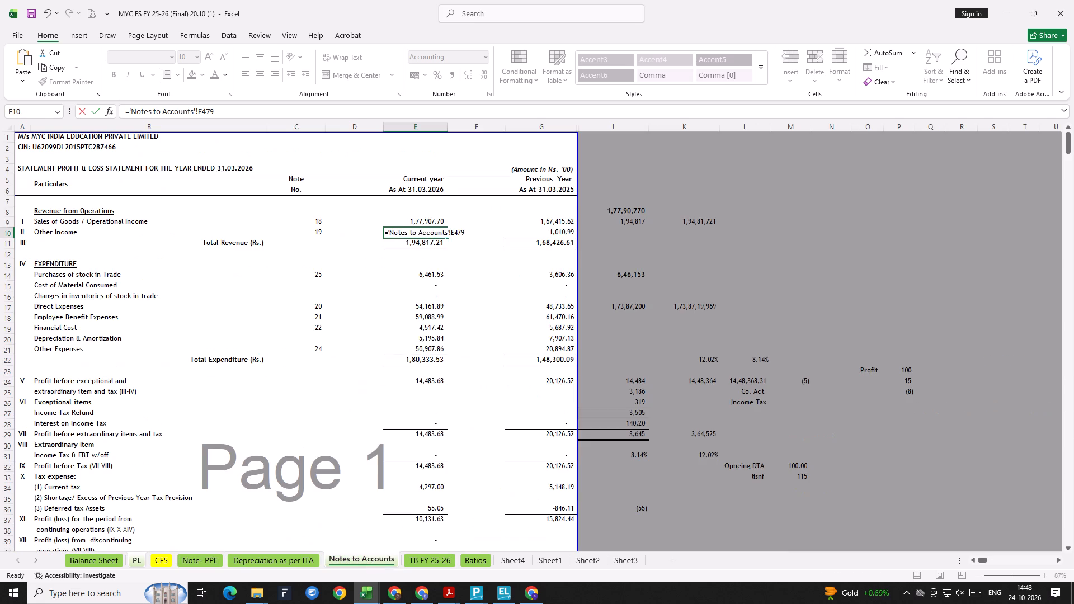
Switch to TallyPrime, return to the Profit & Loss A/c and go through its lines to Nett Profit.
{"action": "key", "text": "alt+Tab"}
{"action": "key", "text": "Escape"}
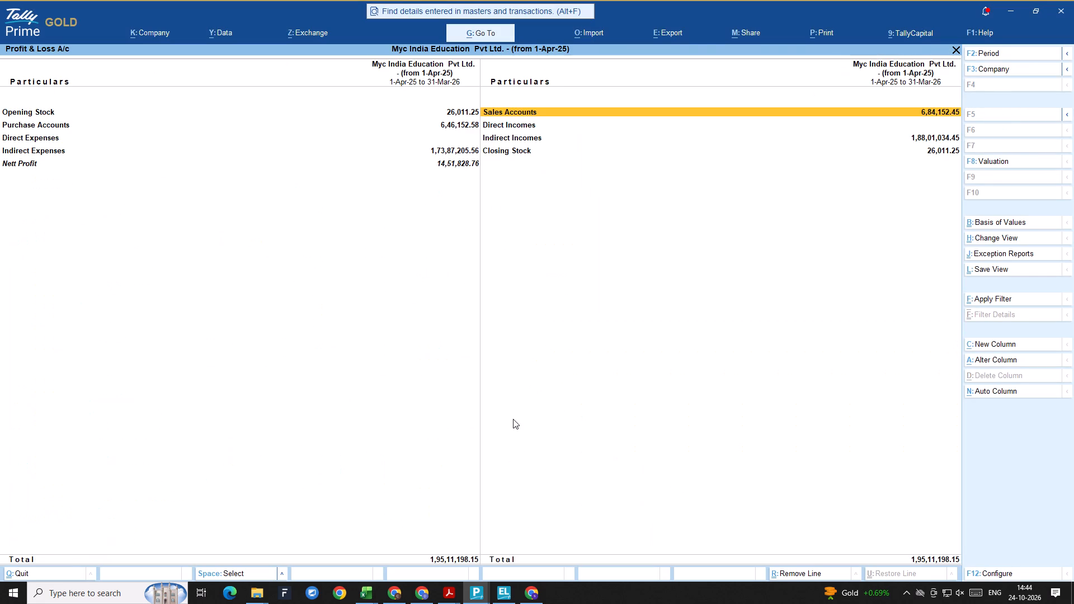
{"action": "key", "text": "Down"}
{"action": "key", "text": "Down"}
{"action": "key", "text": "Down"}
{"action": "key", "text": "Down"}
{"action": "key", "text": "Left"}
{"action": "key", "text": "Down"}
{"action": "key", "text": "Down"}
Switch to Excel and review the PL sheet's current-year figures, finishing on the Balance Sheet sheet.
{"action": "key", "text": "alt+Tab"}
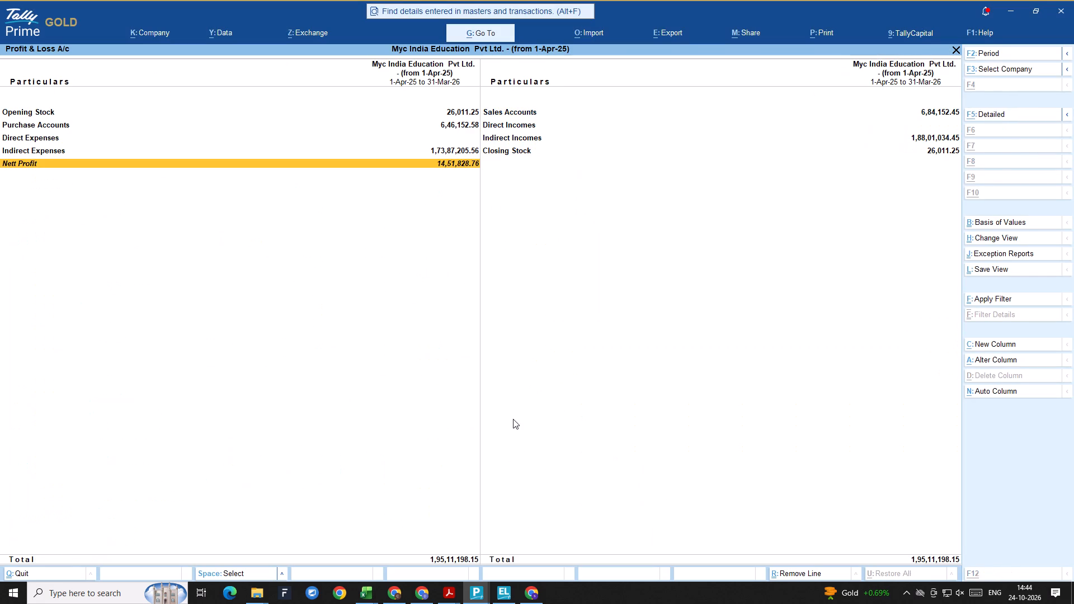
{"action": "key", "text": "Down"}
{"action": "key", "text": "Down"}
{"action": "key", "text": "Down"}
{"action": "scroll", "coordinate": [487, 412], "scroll_direction": "down", "scroll_amount": 1}
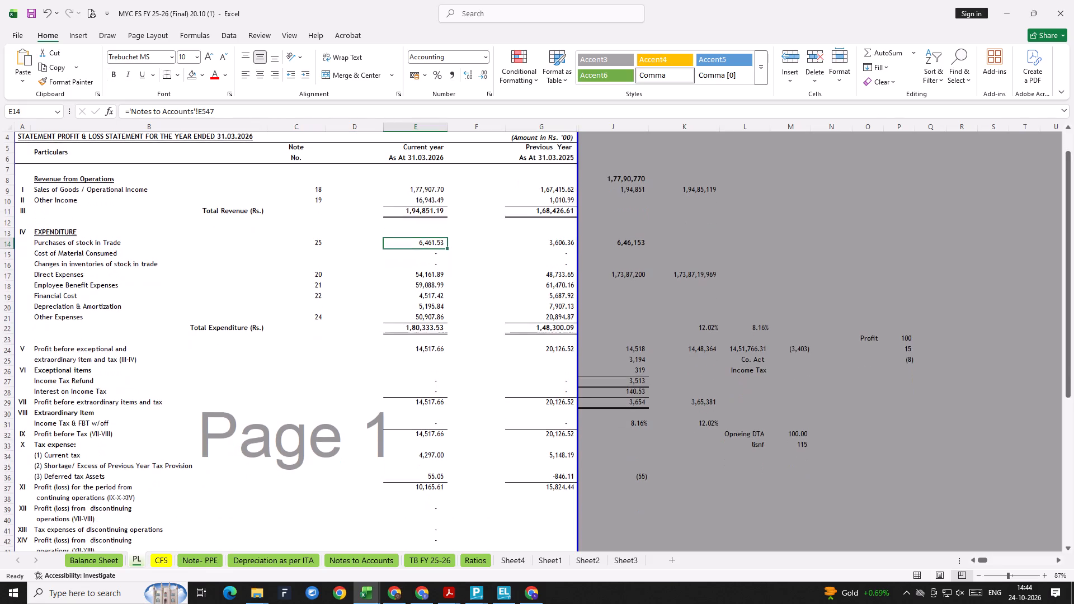
{"action": "left_click", "coordinate": [112, 559]}
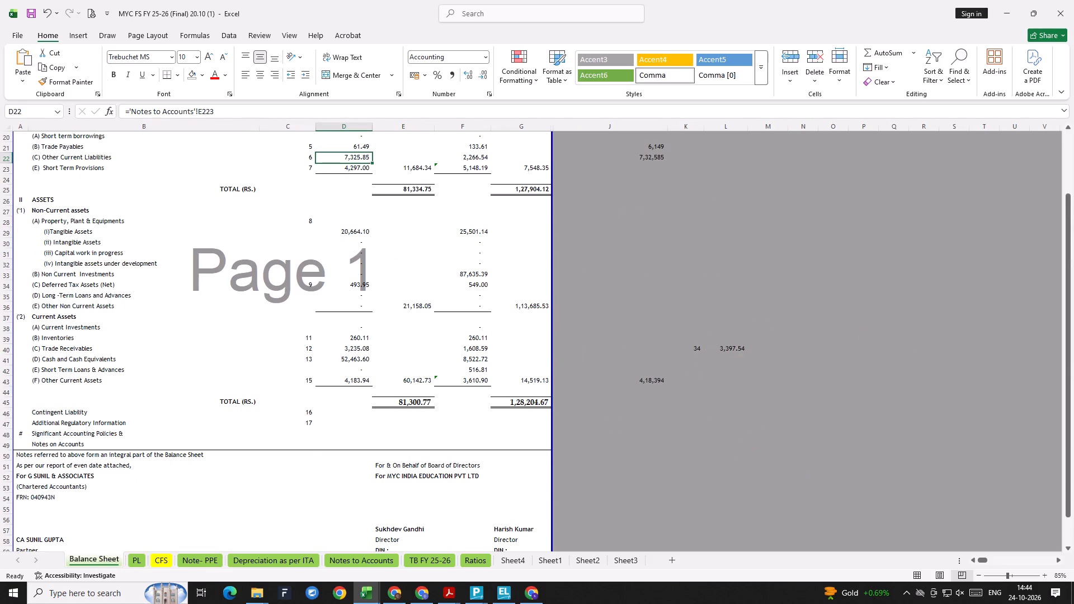
{"action": "scroll", "coordinate": [438, 416], "scroll_direction": "up", "scroll_amount": 2}
Switch to TallyPrime and go through the Profit & Loss A/c income heads again, from Direct Incomes down.
{"action": "key", "text": "alt+Tab"}
{"action": "key", "text": "Up"}
{"action": "key", "text": "Right"}
{"action": "key", "text": "Up"}
{"action": "key", "text": "Up"}
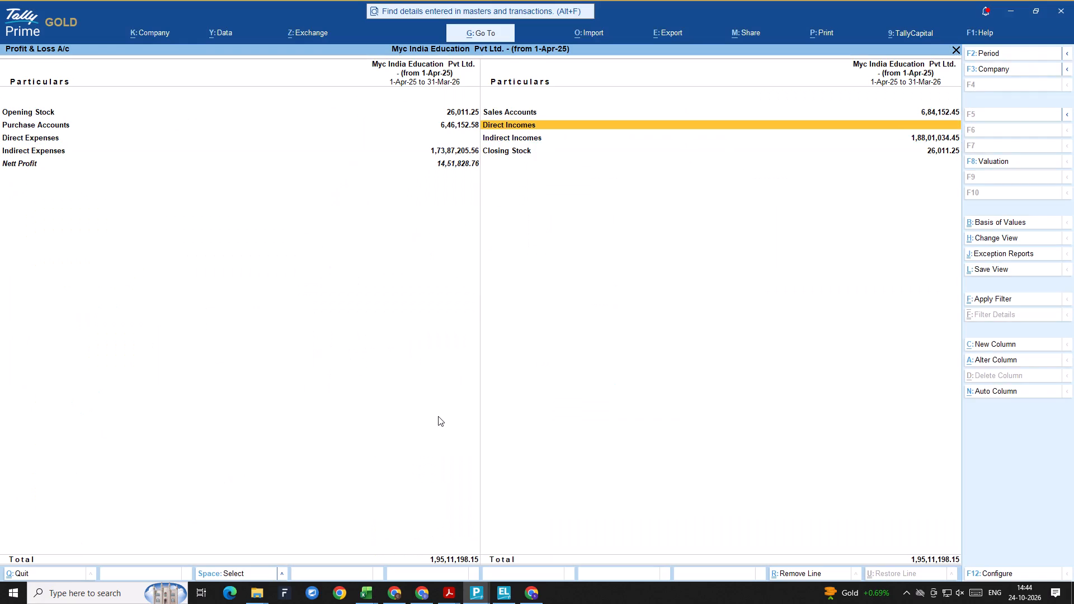
{"action": "key", "text": "Down"}
{"action": "key", "text": "Down"}
{"action": "key", "text": "Down"}
{"action": "key", "text": "Down"}
{"action": "key", "text": "Left"}
Switch to Excel and examine the Balance Sheet's current-year liabilities, ending at Reserves & Surplus.
{"action": "key", "text": "alt+Tab"}
{"action": "key", "text": "Up"}
{"action": "key", "text": "Up"}
{"action": "key", "text": "Up"}
{"action": "key", "text": "Up"}
{"action": "key", "text": "Up"}
{"action": "key", "text": "Up"}
{"action": "key", "text": "Up"}
{"action": "key", "text": "Up"}
{"action": "key", "text": "Up"}
{"action": "key", "text": "Up"}
{"action": "key", "text": "Up"}
{"action": "key", "text": "Up"}
{"action": "key", "text": "Up"}
{"action": "key", "text": "Up"}
{"action": "key", "text": "Up"}
{"action": "key", "text": "Up"}
{"action": "key", "text": "Up"}
{"action": "key", "text": "Up"}
{"action": "key", "text": "Up"}
{"action": "key", "text": "Up"}
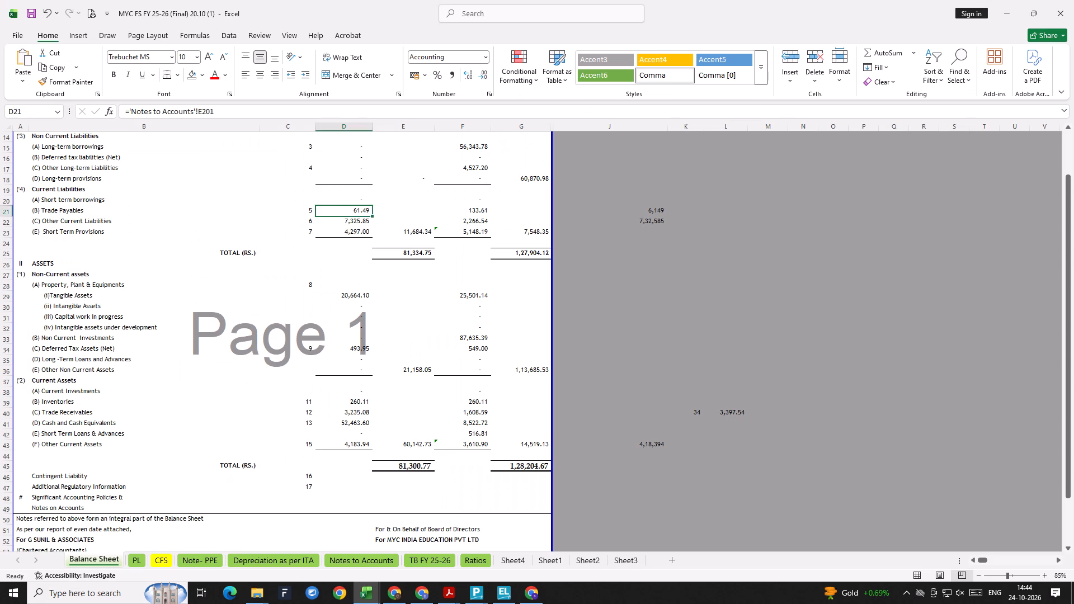
{"action": "key", "text": "Down"}
{"action": "key", "text": "Down"}
{"action": "key", "text": "Down"}
{"action": "key", "text": "Down"}
{"action": "key", "text": "Down"}
{"action": "key", "text": "Down"}
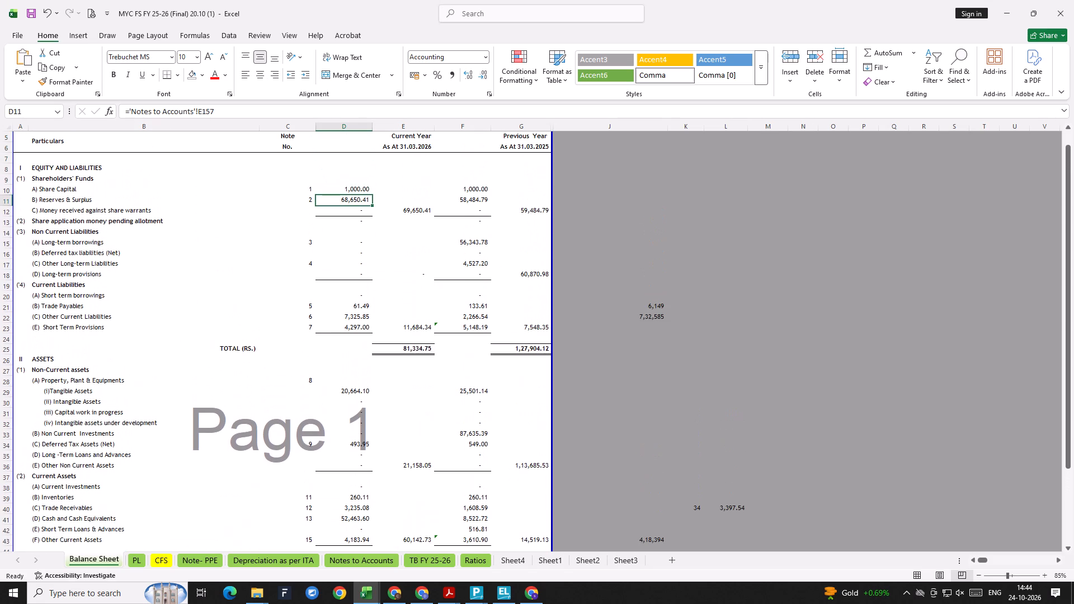
Trace Reserves & Surplus to Note (2) and examine it down to the current-year Profit (Loss) during the year entry.
{"action": "key", "text": "ctrl+bracketleft"}
{"action": "key", "text": "Up"}
{"action": "key", "text": "Up"}
{"action": "key", "text": "Up"}
{"action": "key", "text": "Up"}
{"action": "key", "text": "Up"}
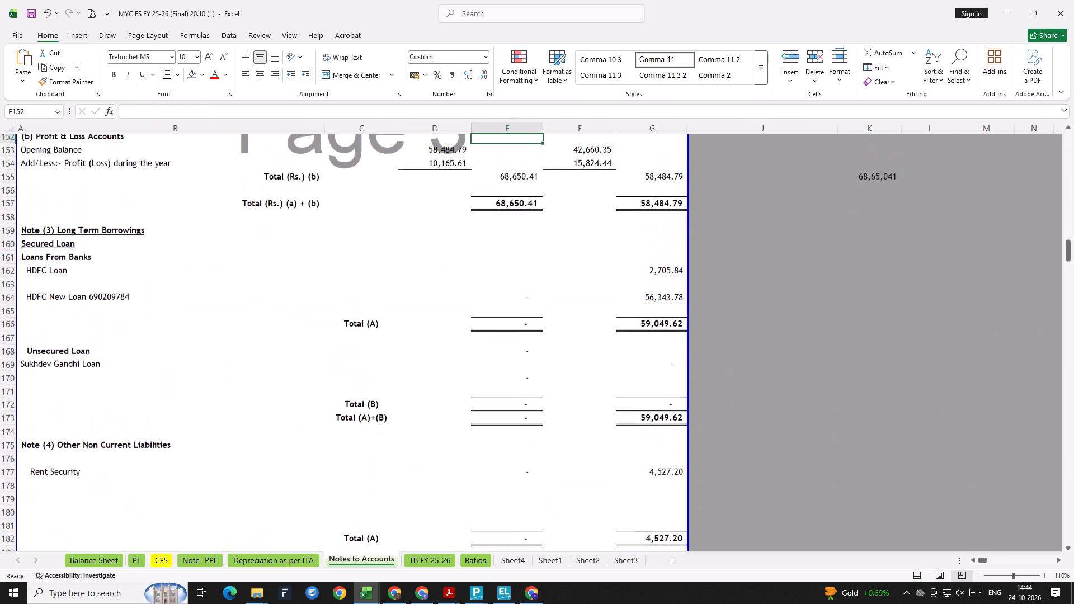
{"action": "key", "text": "Up"}
{"action": "key", "text": "Up"}
{"action": "key", "text": "Up"}
{"action": "key", "text": "Up"}
{"action": "key", "text": "Up"}
{"action": "key", "text": "Up"}
{"action": "key", "text": "Up"}
{"action": "key", "text": "Down"}
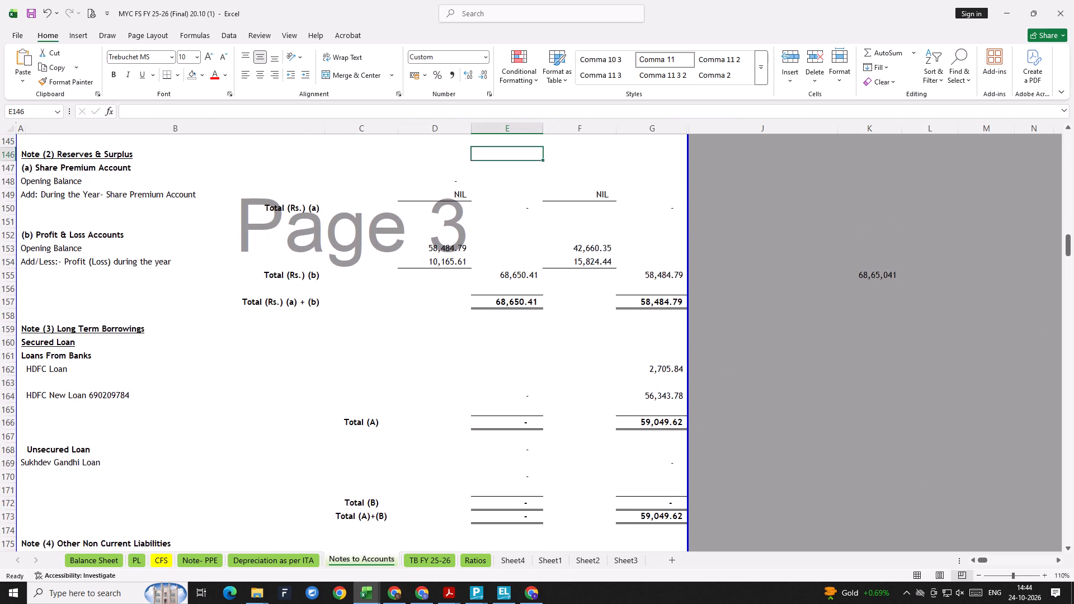
{"action": "key", "text": "Down"}
{"action": "key", "text": "Down"}
{"action": "key", "text": "Down"}
{"action": "key", "text": "Down"}
{"action": "key", "text": "Left"}
{"action": "key", "text": "Down"}
{"action": "key", "text": "Down"}
{"action": "key", "text": "Down"}
{"action": "key", "text": "Down"}
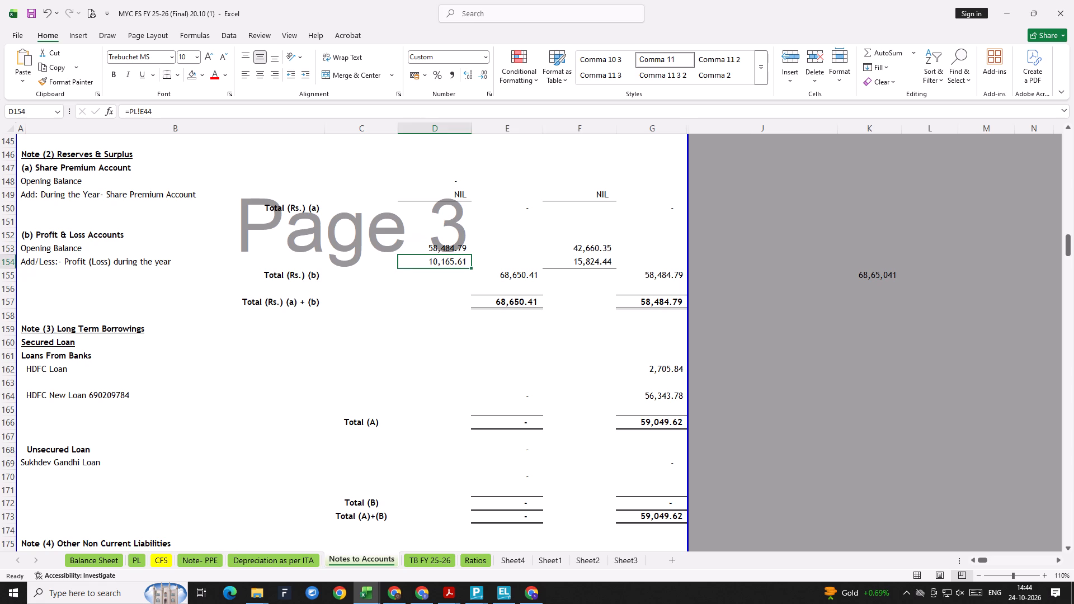
{"action": "key", "text": "Right"}
{"action": "key", "text": "Left"}
Trace Note (2)'s current-year profit to the PL sheet, inspect its formulas in E44 and E37, and return to Note (2).
{"action": "key", "text": "ctrl+bracketleft"}
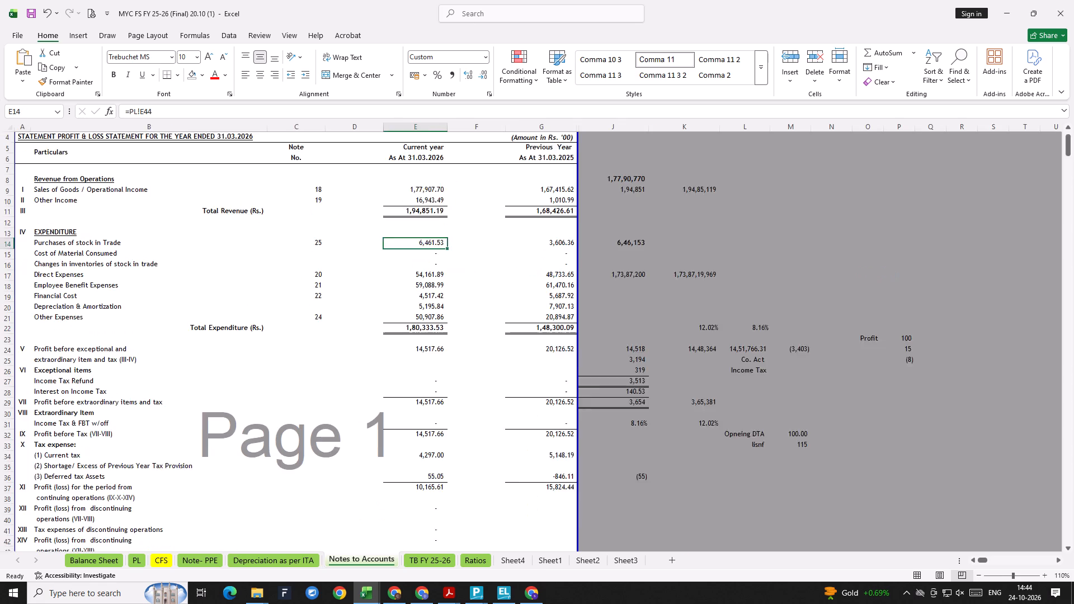
{"action": "key", "text": "F2"}
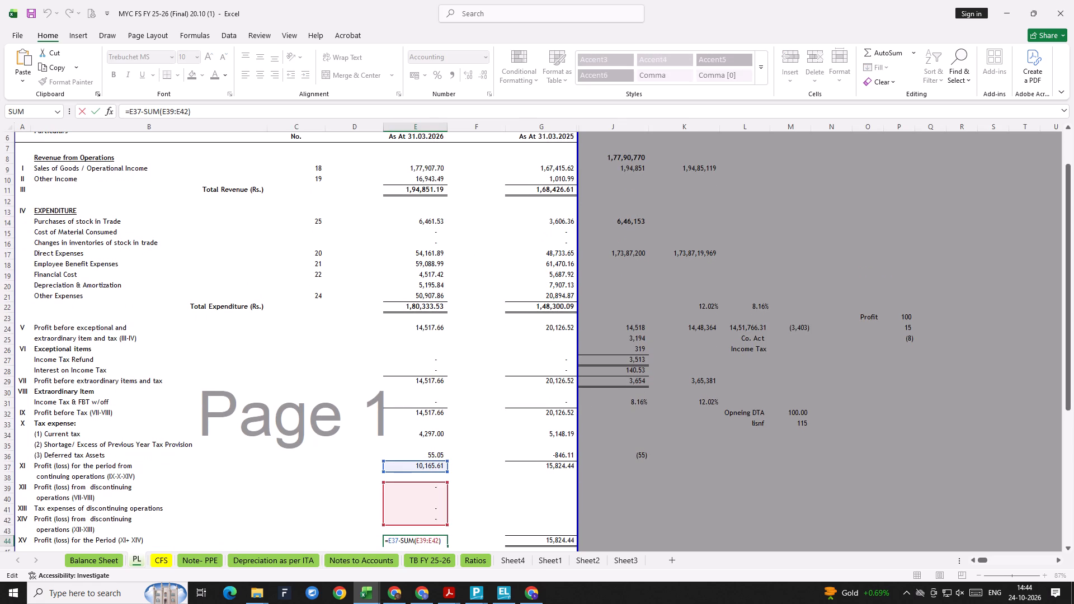
{"action": "key", "text": "Escape"}
{"action": "key", "text": "Up"}
{"action": "key", "text": "Up"}
{"action": "key", "text": "Up"}
{"action": "key", "text": "Up"}
{"action": "key", "text": "Up"}
{"action": "key", "text": "Up"}
{"action": "key", "text": "Up"}
{"action": "key", "text": "F2"}
{"action": "key", "text": "Escape"}
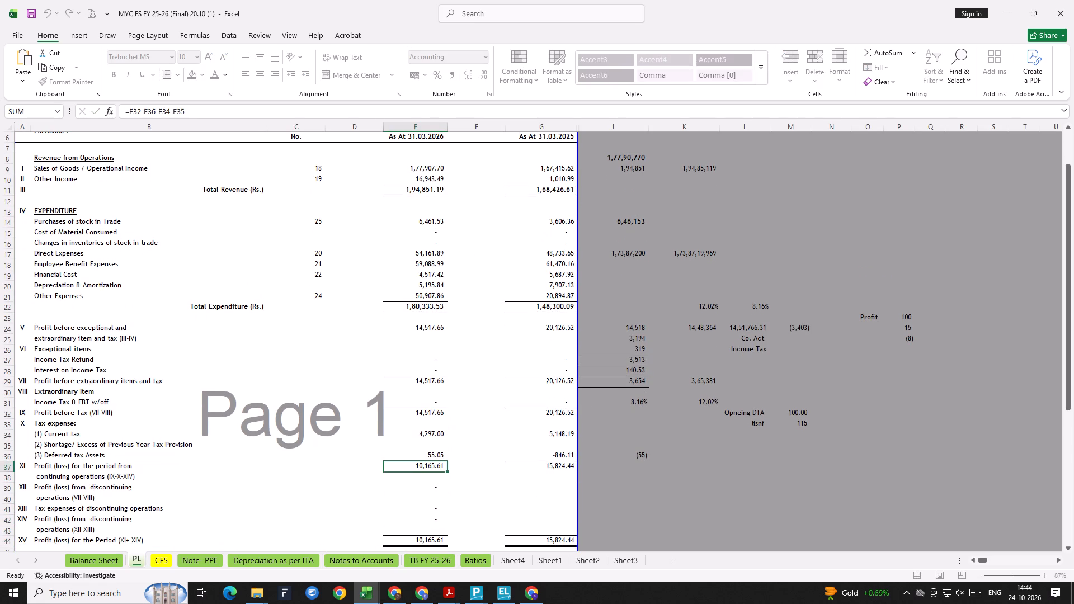
{"action": "key", "text": "Down"}
{"action": "key", "text": "Down"}
{"action": "key", "text": "Down"}
{"action": "key", "text": "Down"}
{"action": "key", "text": "ctrl+g"}
{"action": "key", "text": "Return"}
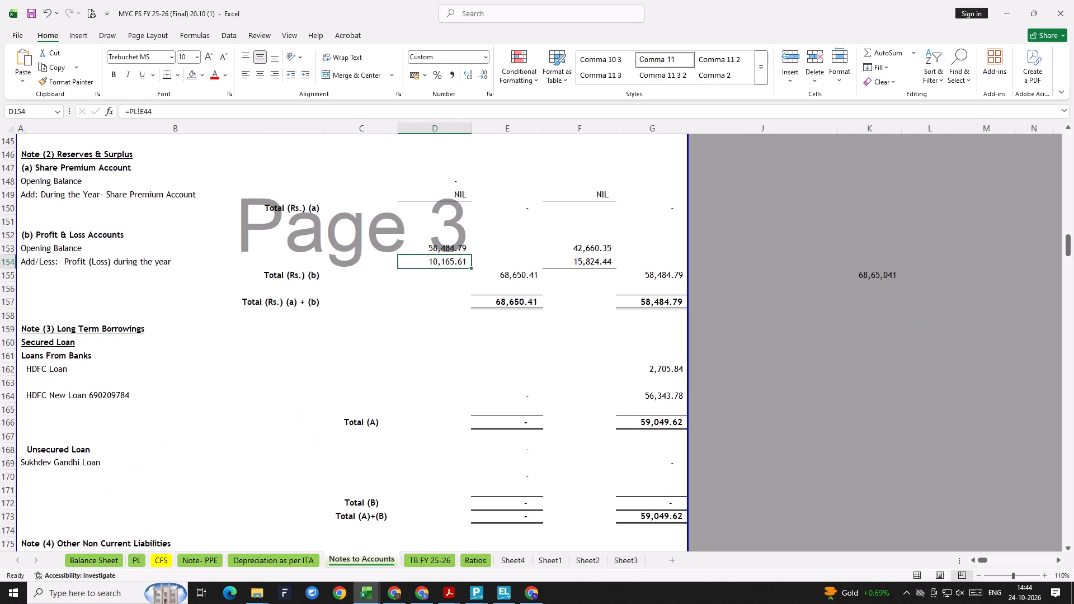
Return to the workbook's Balance Sheet, switch to TallyPrime and examine its Balance Sheet in detailed and condensed form.
{"action": "left_click", "coordinate": [113, 561]}
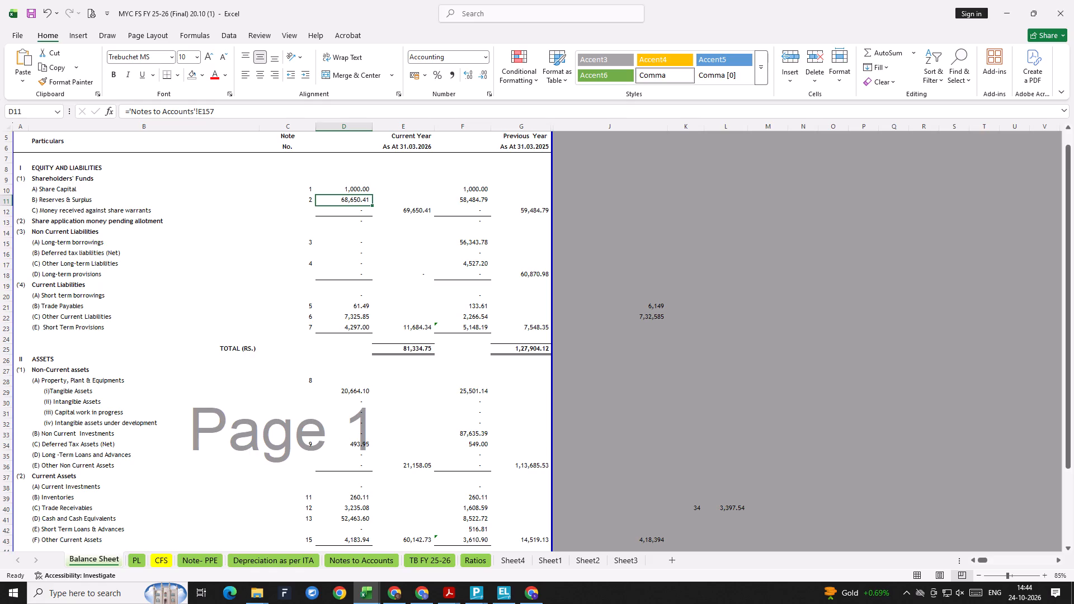
{"action": "key", "text": "alt+Tab"}
{"action": "key", "text": "Escape"}
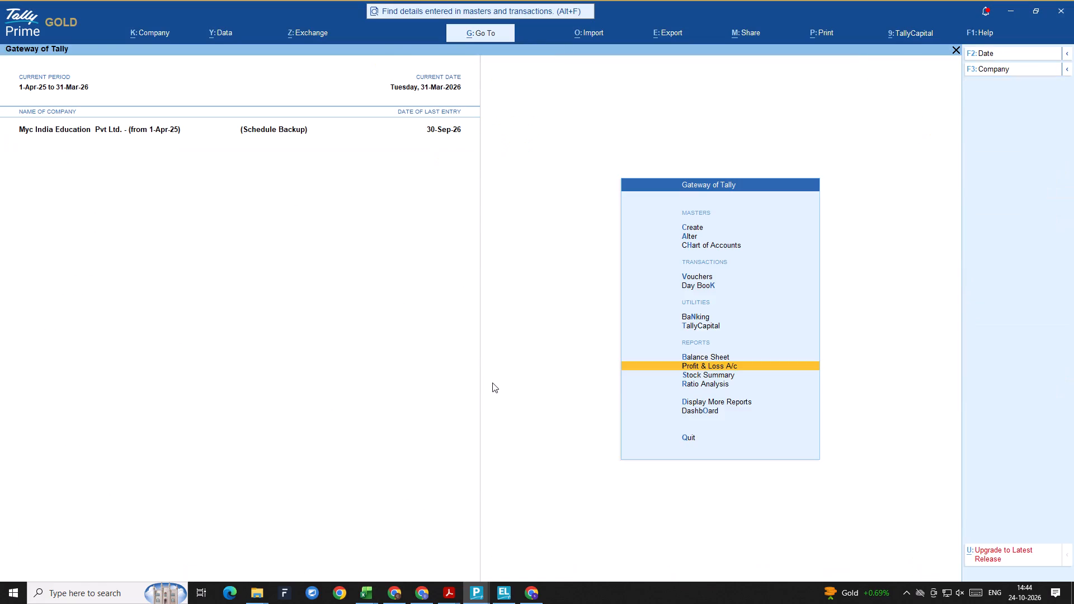
{"action": "key", "text": "Up"}
{"action": "key", "text": "Return"}
{"action": "key", "text": "alt+F1"}
{"action": "key", "text": "Down"}
{"action": "key", "text": "Down"}
{"action": "key", "text": "Down"}
{"action": "key", "text": "Up"}
{"action": "key", "text": "Up"}
{"action": "key", "text": "Up"}
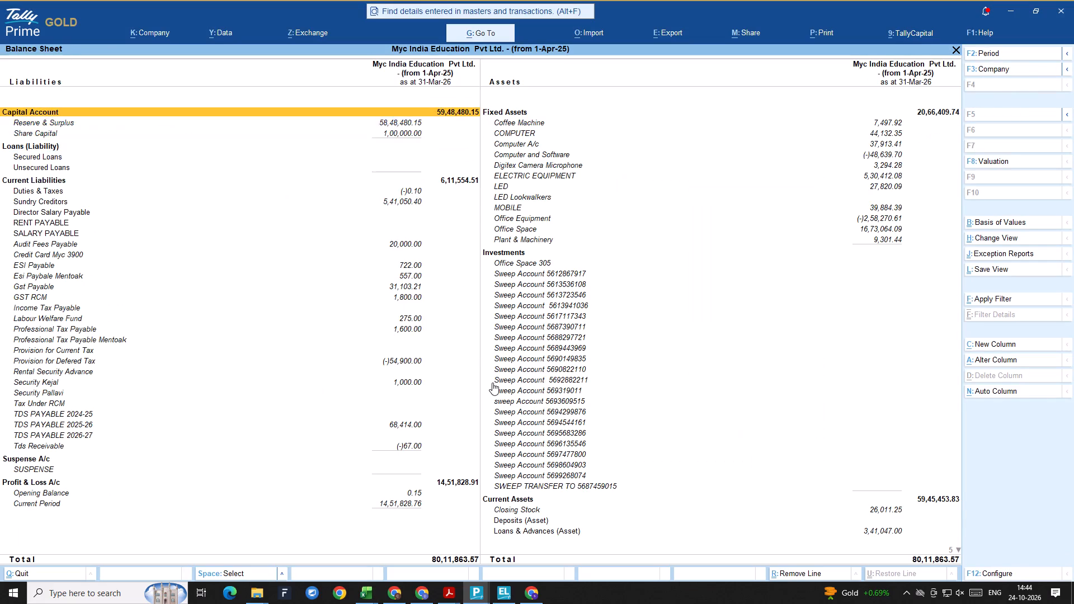
{"action": "key", "text": "alt+F1"}
{"action": "key", "text": "Down"}
{"action": "key", "text": "Up"}
Compare the workbook's Balance Sheet with TallyPrime's Capital Account group, ending on TallyPrime's Profit & Loss A/c line.
{"action": "key", "text": "alt+Tab"}
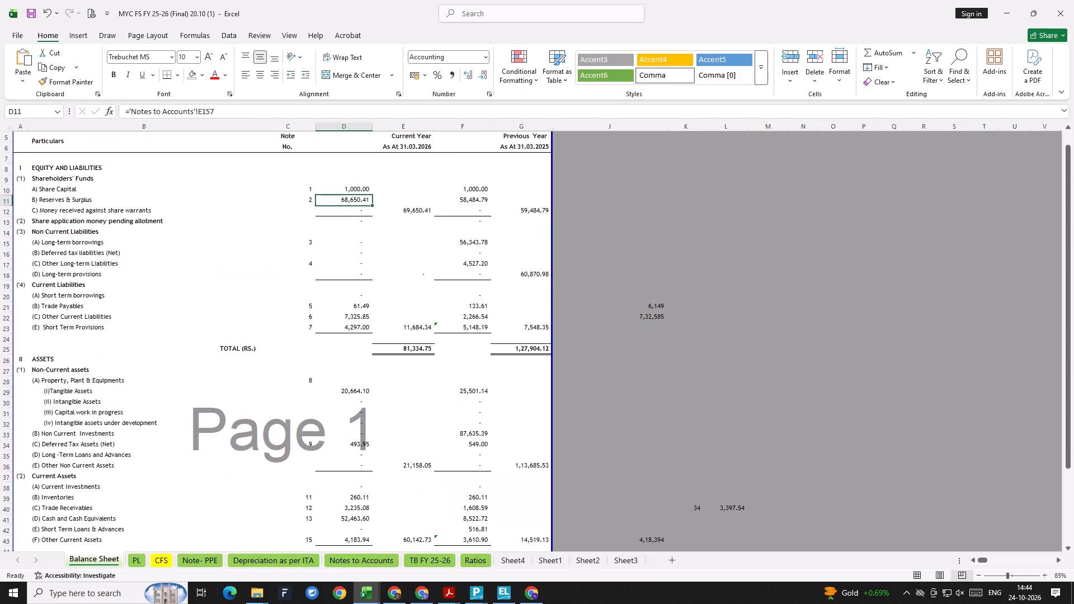
{"action": "key", "text": "alt+Tab"}
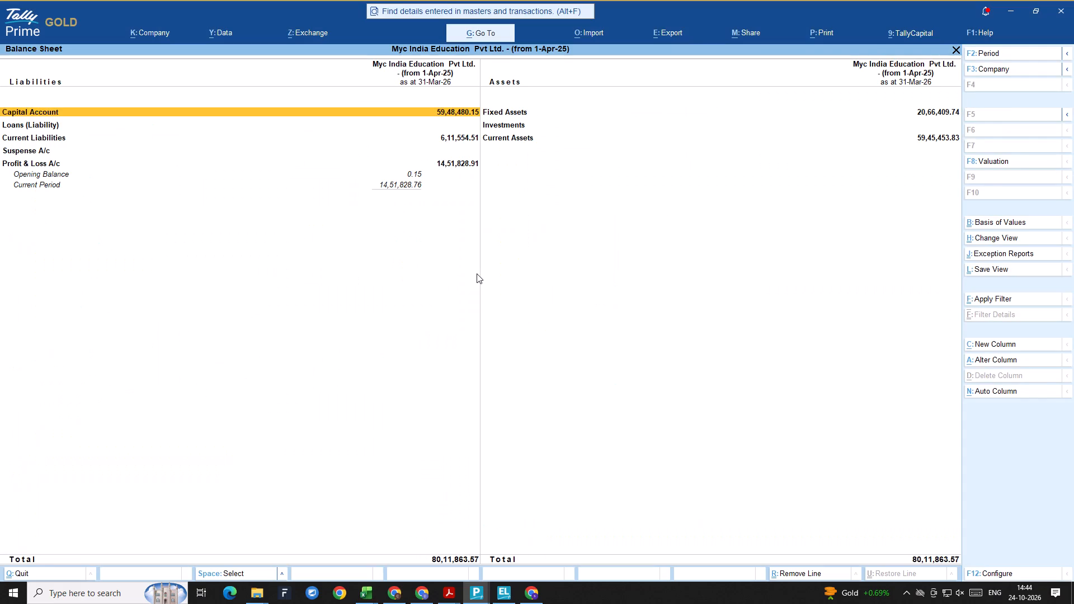
{"action": "key", "text": "Return"}
{"action": "key", "text": "alt+Tab"}
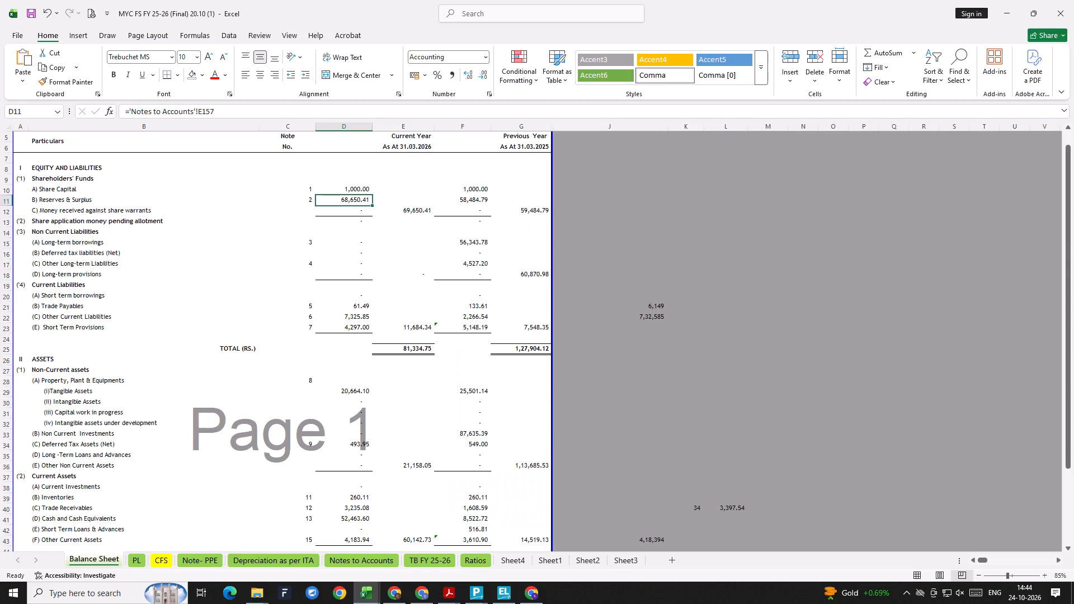
{"action": "key", "text": "alt+Tab"}
{"action": "key", "text": "Escape"}
{"action": "key", "text": "Down"}
{"action": "key", "text": "Down"}
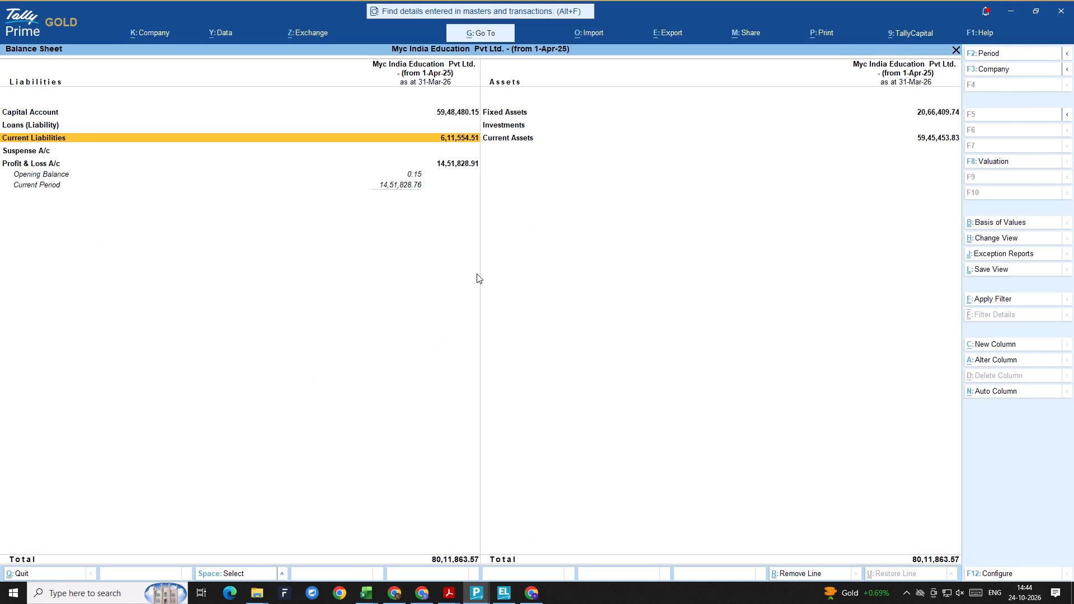
{"action": "key", "text": "Down"}
{"action": "key", "text": "Down"}
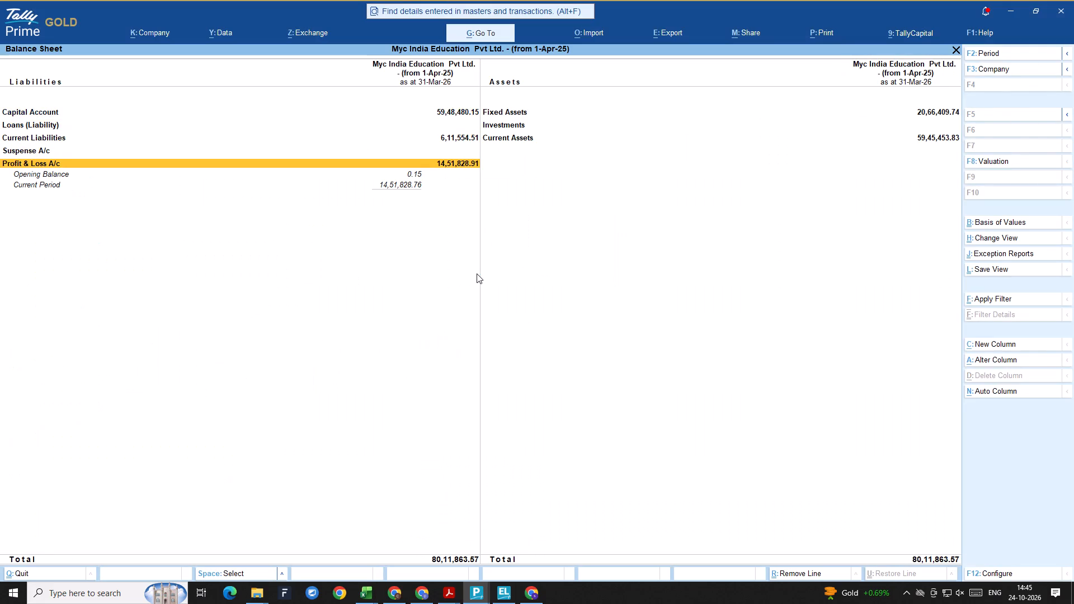
Switch to Excel and trace Reserves & Surplus to Note (2) again, ending on its current-year Profit (Loss) during the year.
{"action": "key", "text": "alt+Tab"}
{"action": "key", "text": "Up"}
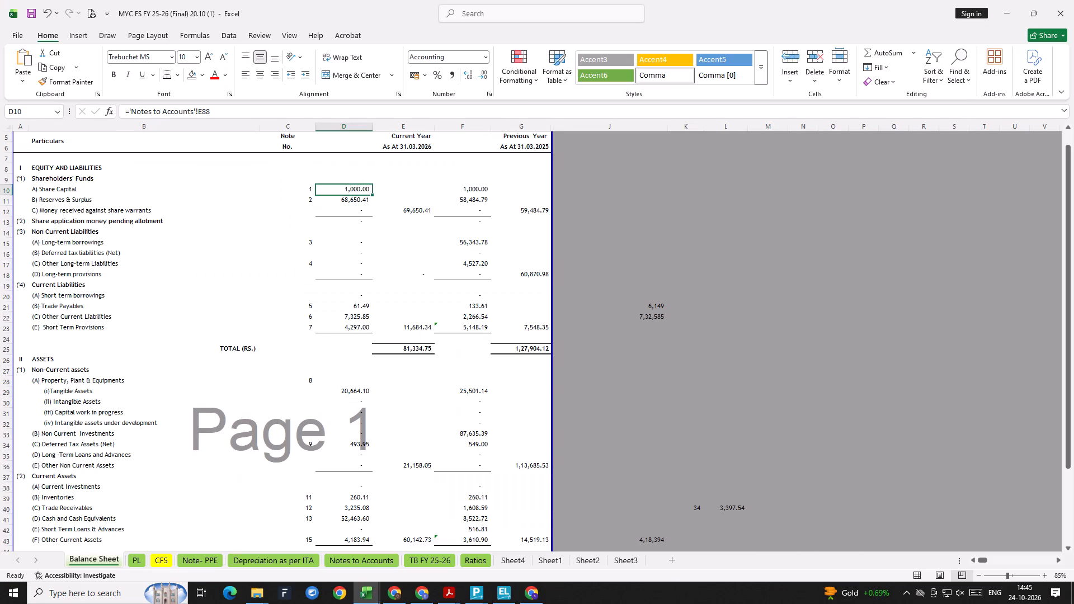
{"action": "key", "text": "Down"}
{"action": "key", "text": "Down"}
{"action": "key", "text": "Down"}
{"action": "key", "text": "Up"}
{"action": "key", "text": "Up"}
{"action": "key", "text": "ctrl+bracketleft"}
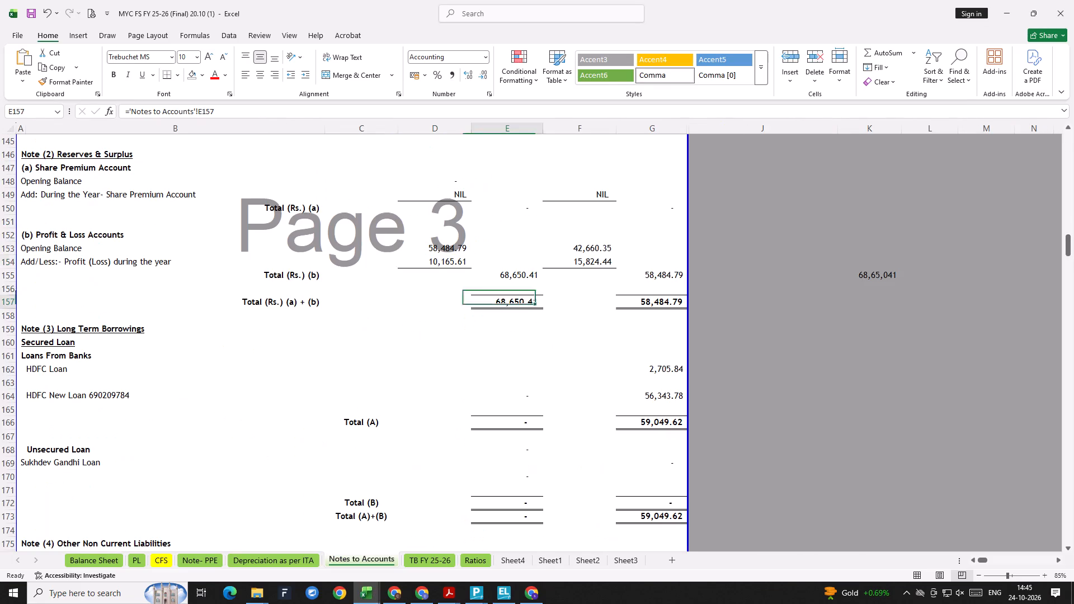
{"action": "key", "text": "Up"}
{"action": "key", "text": "Left"}
{"action": "key", "text": "Up"}
{"action": "key", "text": "Up"}
Switch to TallyPrime and look over the Balance Sheet's liability lines between Profit & Loss A/c and Capital Account.
{"action": "key", "text": "alt+Tab"}
{"action": "key", "text": "Down"}
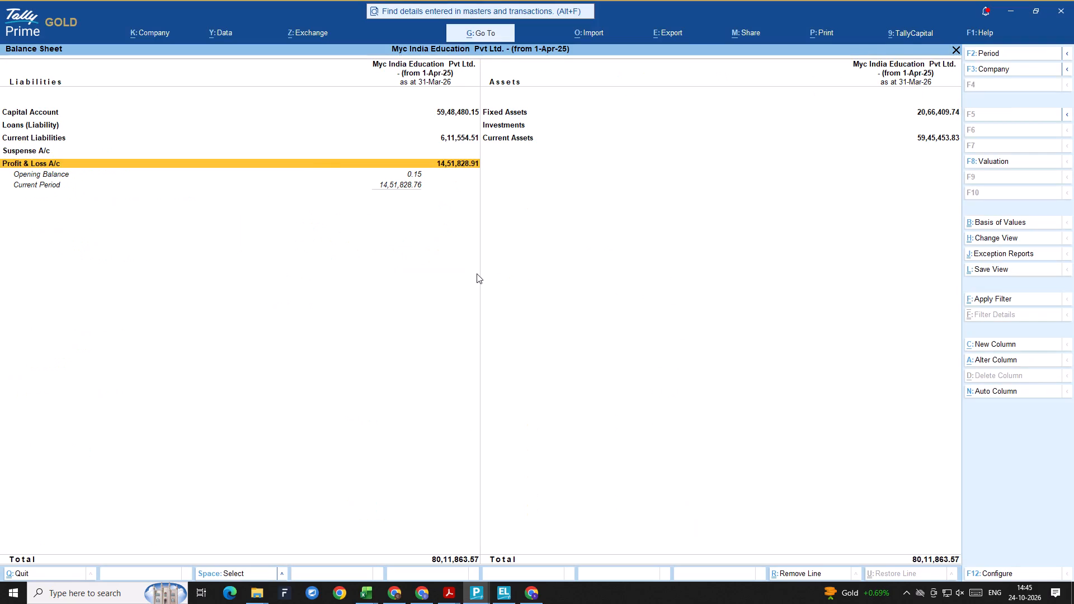
{"action": "key", "text": "Up"}
{"action": "key", "text": "Up"}
{"action": "key", "text": "Up"}
{"action": "key", "text": "Up"}
{"action": "key", "text": "Down"}
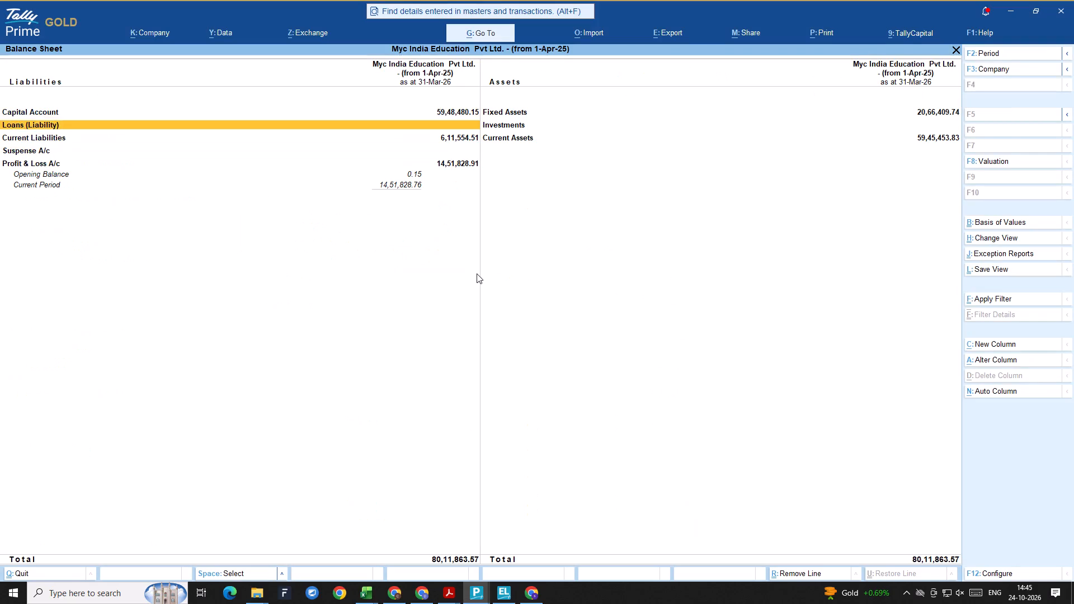
{"action": "key", "text": "Down"}
{"action": "key", "text": "Down"}
Return to the workbook's Balance Sheet, examine its current-year liabilities down to Short Term Provisions, and recheck Reserves & Surplus against TallyPrime's Balance Sheet.
{"action": "key", "text": "alt+Tab"}
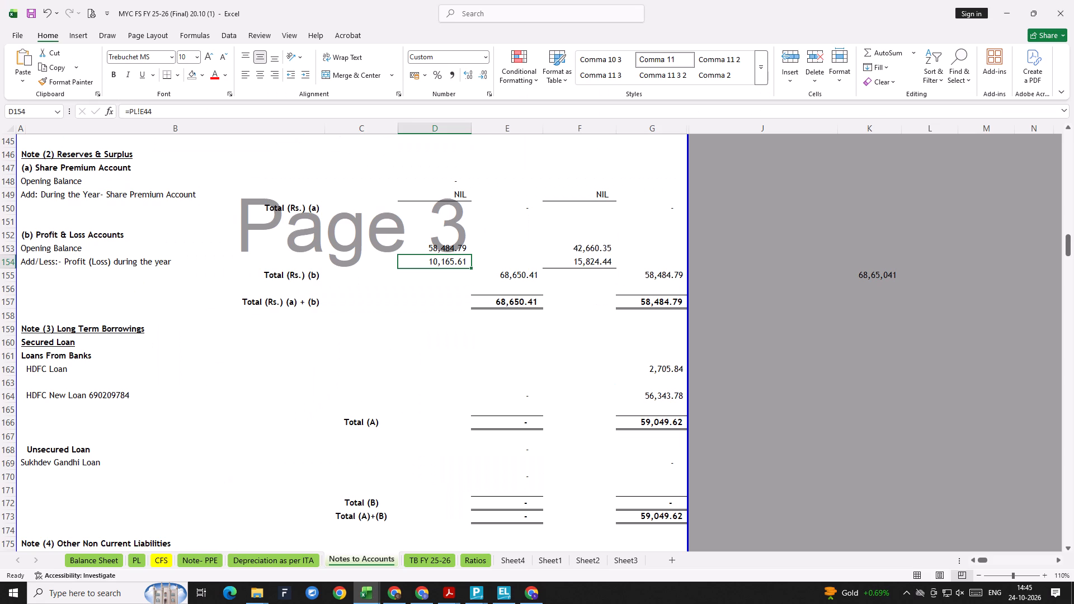
{"action": "key", "text": "ctrl+g"}
{"action": "key", "text": "Return"}
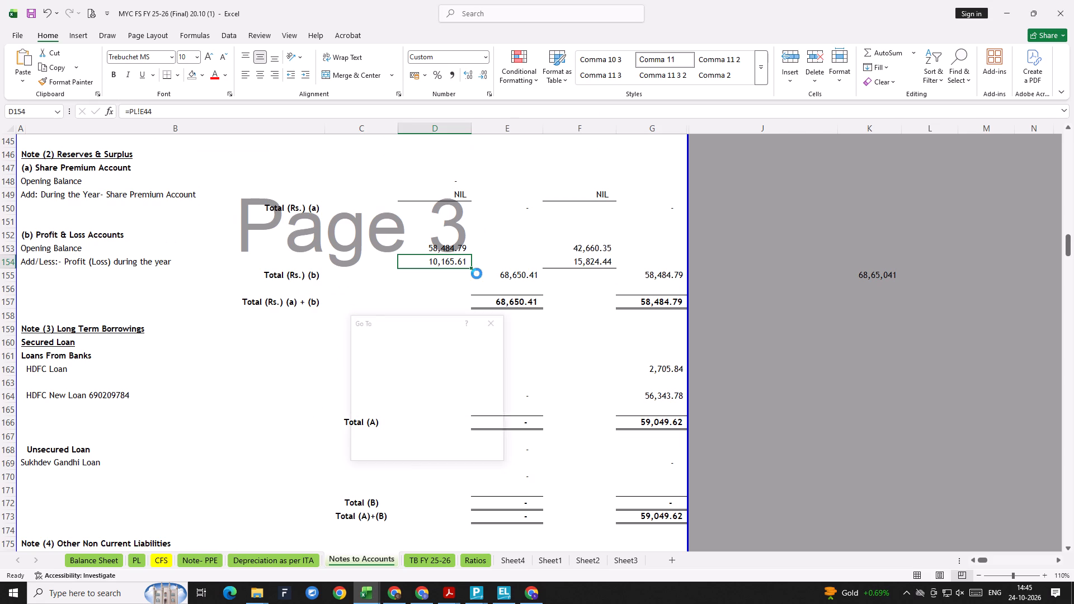
{"action": "key", "text": "Down"}
{"action": "key", "text": "Down"}
{"action": "key", "text": "Down"}
{"action": "key", "text": "Down"}
{"action": "key", "text": "Down"}
{"action": "key", "text": "Down"}
{"action": "key", "text": "Down"}
{"action": "key", "text": "Down"}
{"action": "key", "text": "Down"}
{"action": "key", "text": "Down"}
{"action": "key", "text": "Down"}
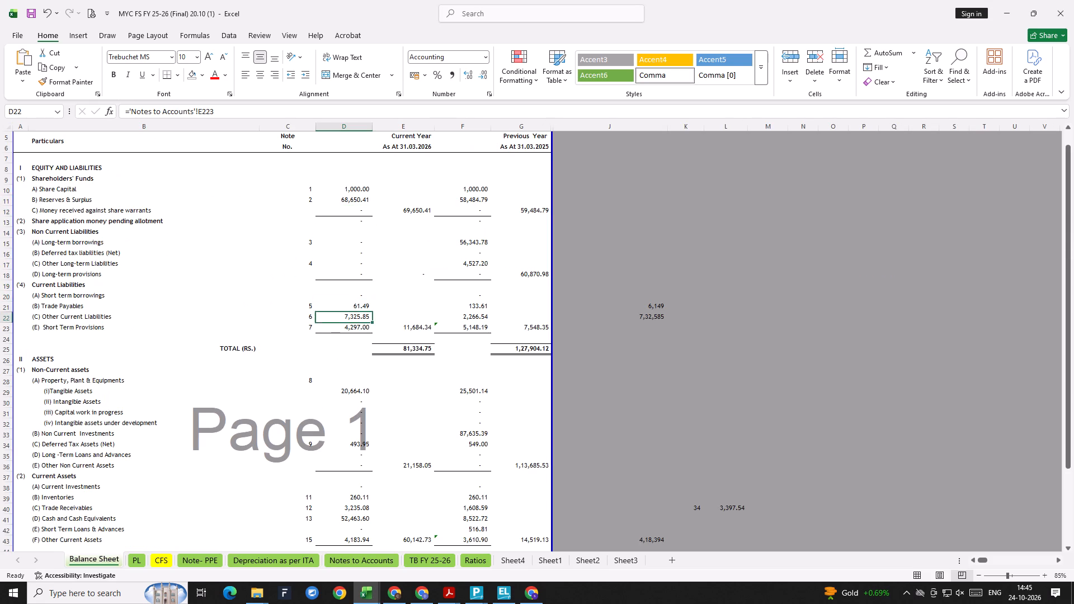
{"action": "key", "text": "Down"}
{"action": "key", "text": "Right"}
{"action": "key", "text": "Up"}
{"action": "key", "text": "Up"}
{"action": "key", "text": "Up"}
{"action": "key", "text": "Up"}
{"action": "key", "text": "Up"}
{"action": "key", "text": "Up"}
{"action": "key", "text": "Up"}
{"action": "key", "text": "Up"}
{"action": "key", "text": "Up"}
{"action": "key", "text": "Up"}
{"action": "key", "text": "Up"}
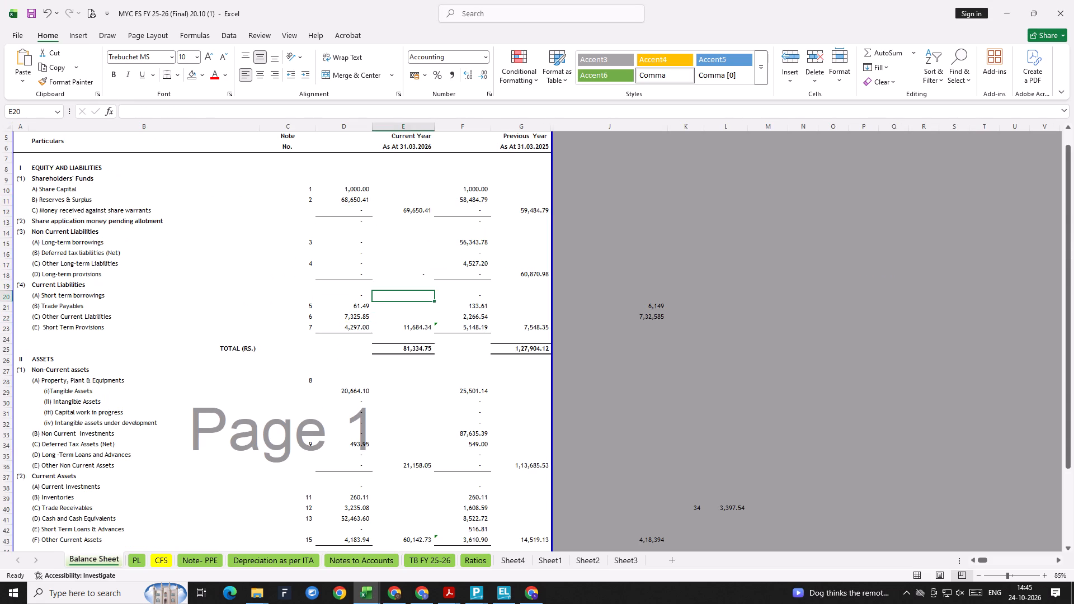
{"action": "key", "text": "Left"}
{"action": "key", "text": "Up"}
{"action": "key", "text": "Up"}
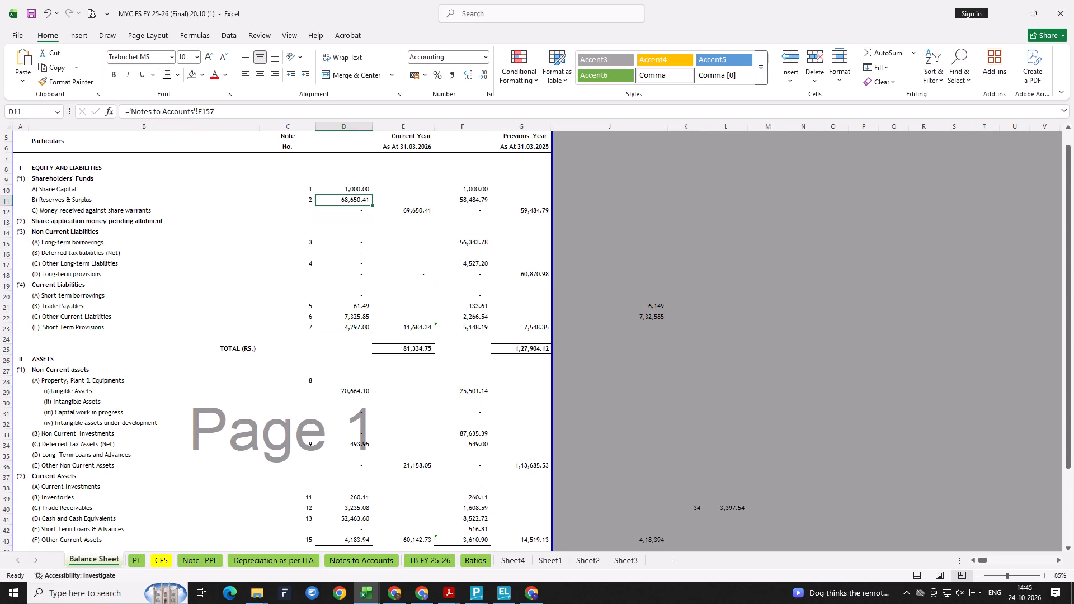
{"action": "key", "text": "alt+Tab"}
{"action": "key", "text": "alt+Tab"}
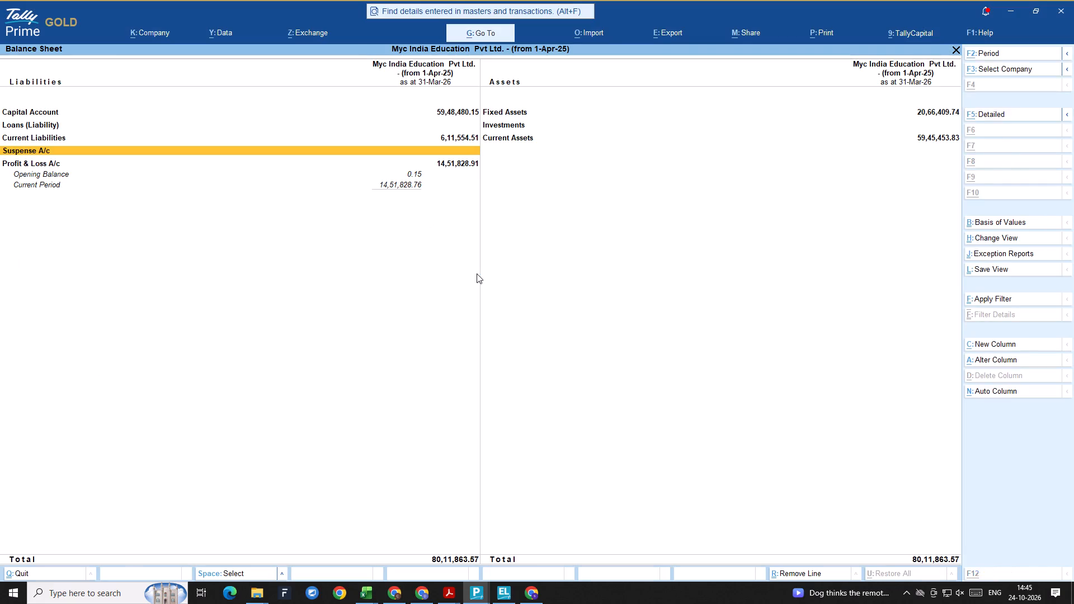
{"action": "key", "text": "Down"}
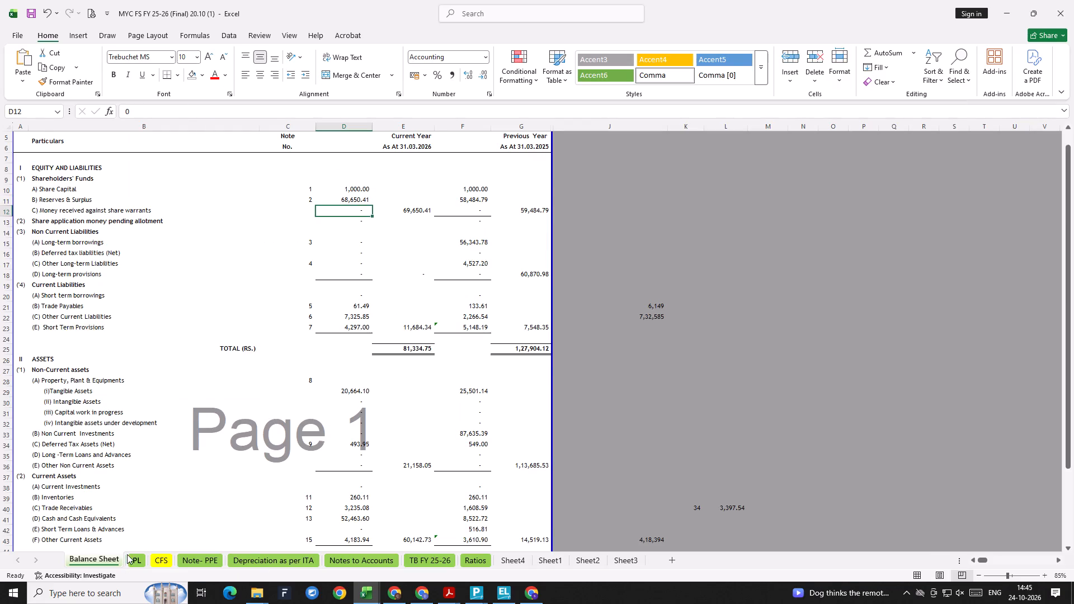
Open the PL sheet and inspect the current-year Deferred tax Assets entry in E36 and the lines around it.
{"action": "left_click", "coordinate": [131, 554]}
{"action": "left_click", "coordinate": [406, 489]}
{"action": "key", "text": "Up"}
{"action": "key", "text": "Up"}
{"action": "key", "text": "Up"}
{"action": "key", "text": "Right"}
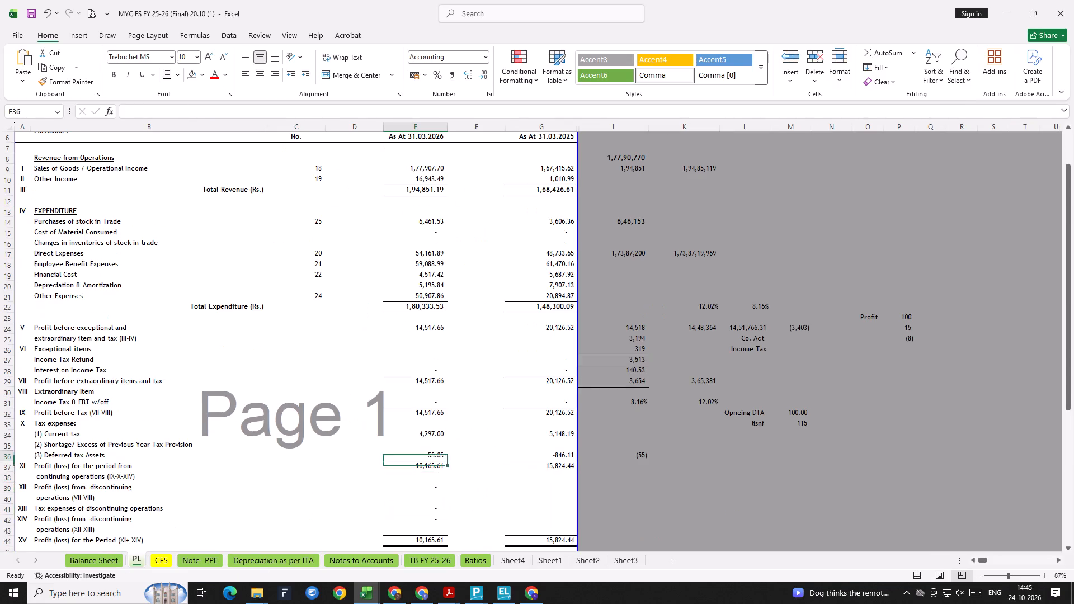
{"action": "key", "text": "Left"}
{"action": "key", "text": "Down"}
{"action": "key", "text": "Left"}
{"action": "key", "text": "Up"}
{"action": "key", "text": "Right"}
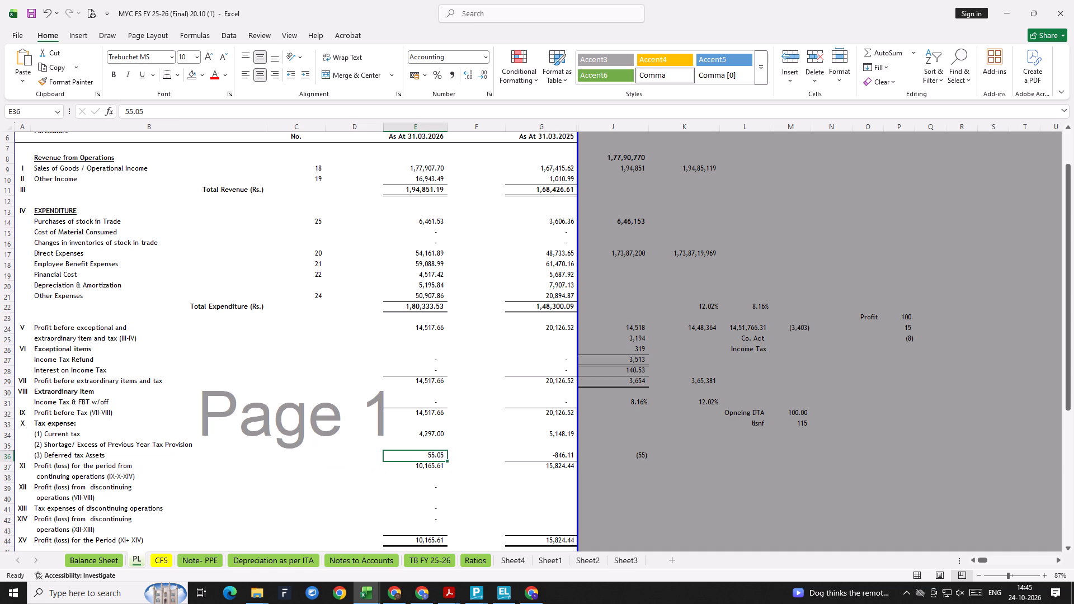
Go back to the workbook's Balance Sheet at Trade Payables, and check the Fixed Assets line in TallyPrime's Balance Sheet.
{"action": "left_click", "coordinate": [93, 560]}
{"action": "left_click", "coordinate": [372, 303]}
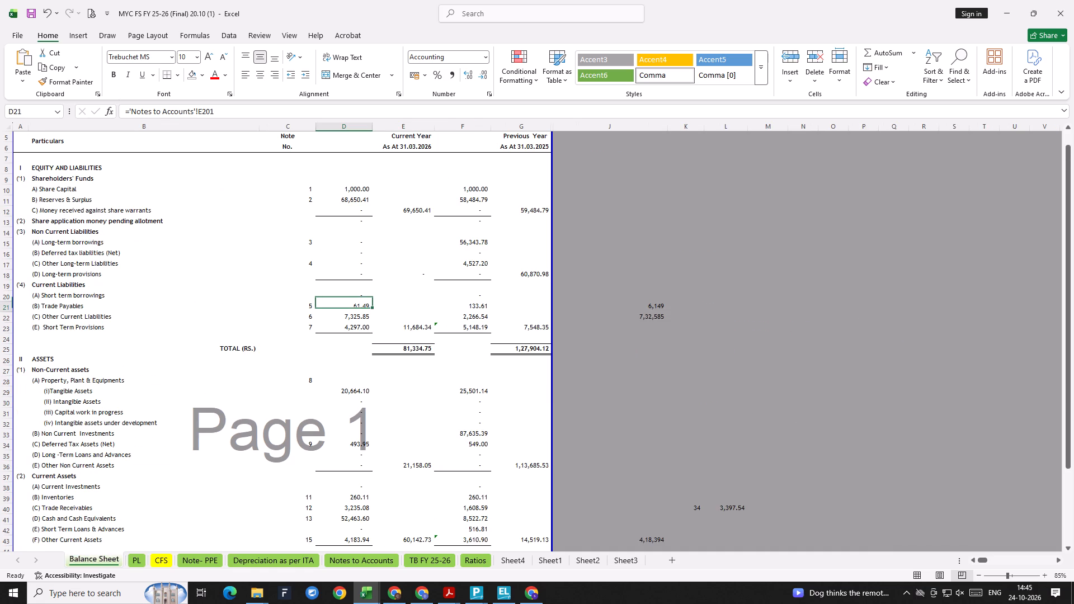
{"action": "key", "text": "alt+Tab"}
{"action": "key", "text": "Up"}
{"action": "key", "text": "Right"}
{"action": "key", "text": "Up"}
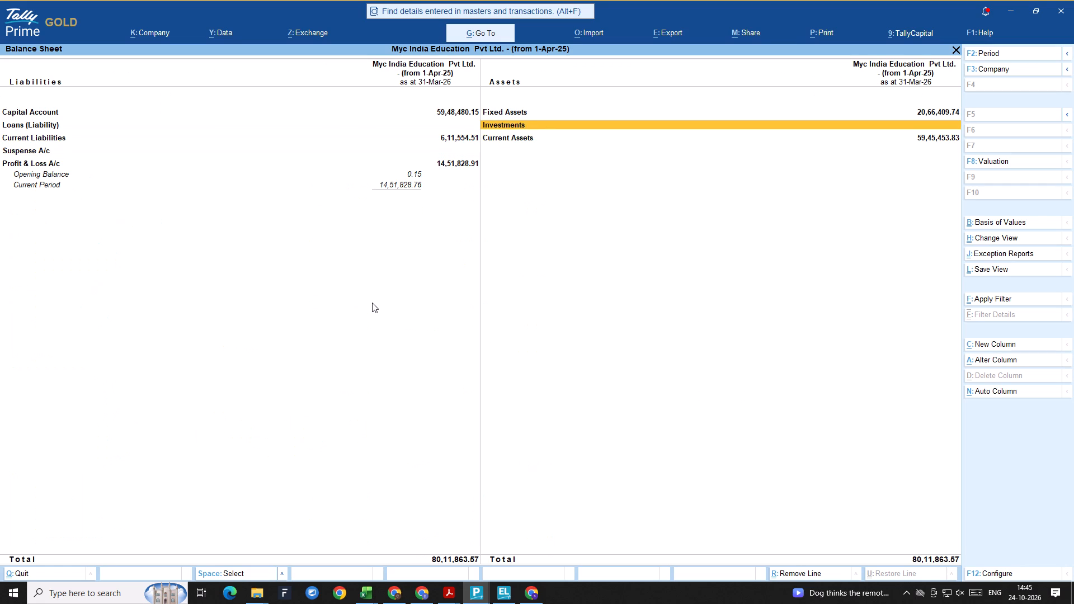
{"action": "key", "text": "Up"}
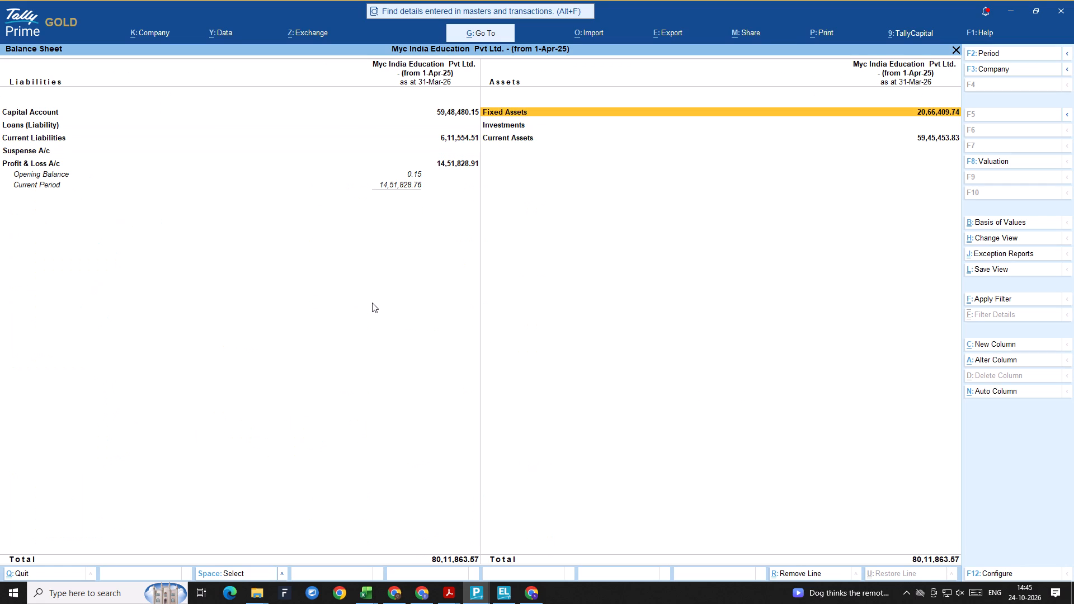
Review the workbook's current liability lines around Trade Payables, and open TallyPrime's Current Liabilities group to examine its ledgers.
{"action": "key", "text": "alt+Tab"}
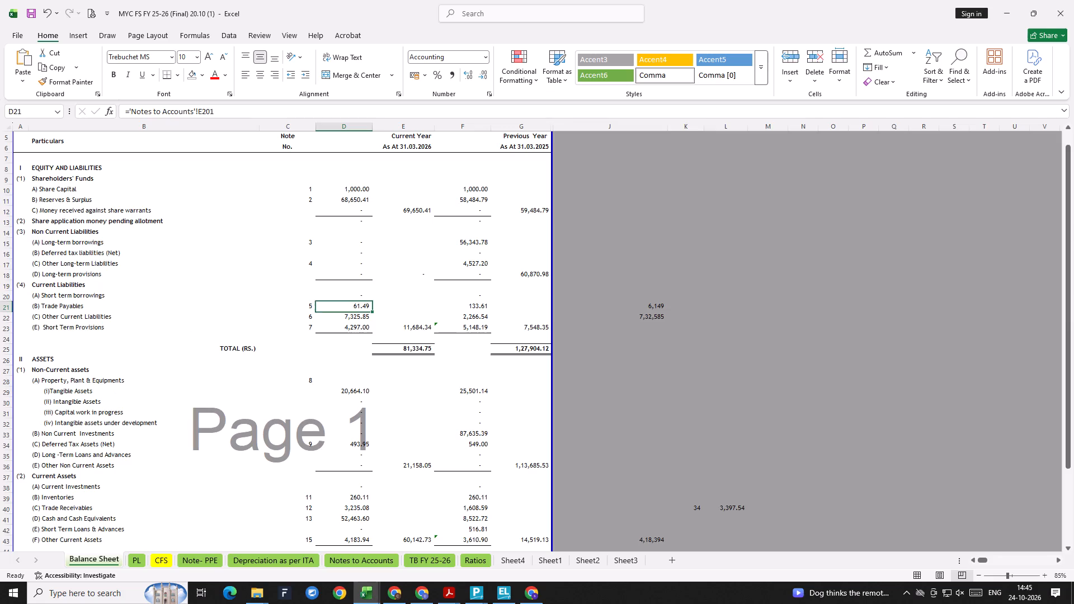
{"action": "key", "text": "Down"}
{"action": "key", "text": "Down"}
{"action": "key", "text": "Down"}
{"action": "key", "text": "Up"}
{"action": "key", "text": "Up"}
{"action": "key", "text": "Up"}
{"action": "key", "text": "alt+Tab"}
{"action": "key", "text": "Down"}
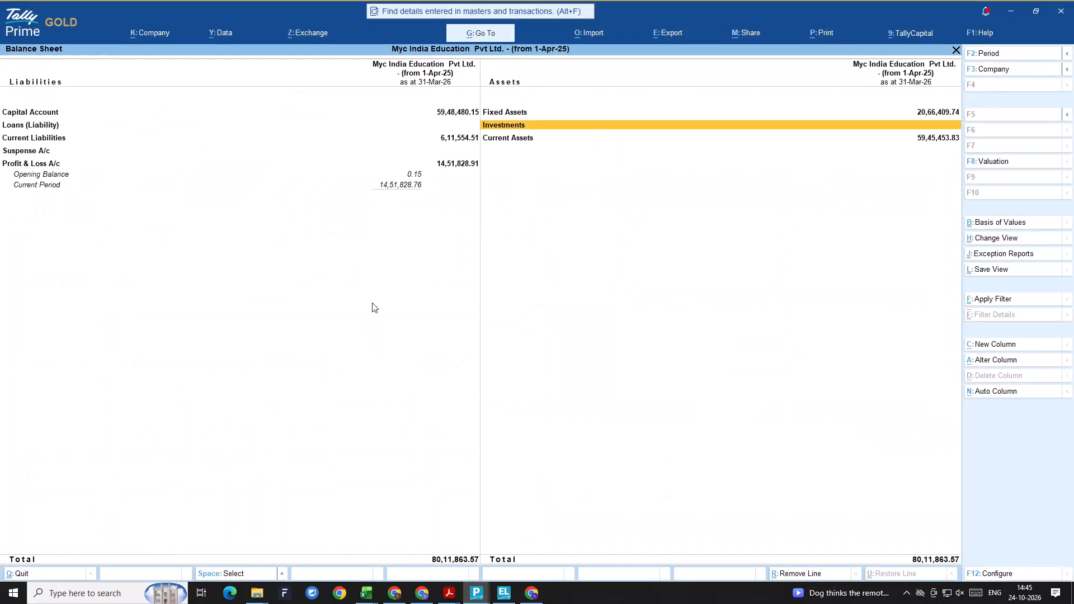
{"action": "key", "text": "Left"}
{"action": "key", "text": "Down"}
{"action": "key", "text": "Down"}
{"action": "key", "text": "Up"}
{"action": "key", "text": "Return"}
{"action": "key", "text": "Down"}
{"action": "key", "text": "Down"}
{"action": "key", "text": "Down"}
{"action": "key", "text": "Up"}
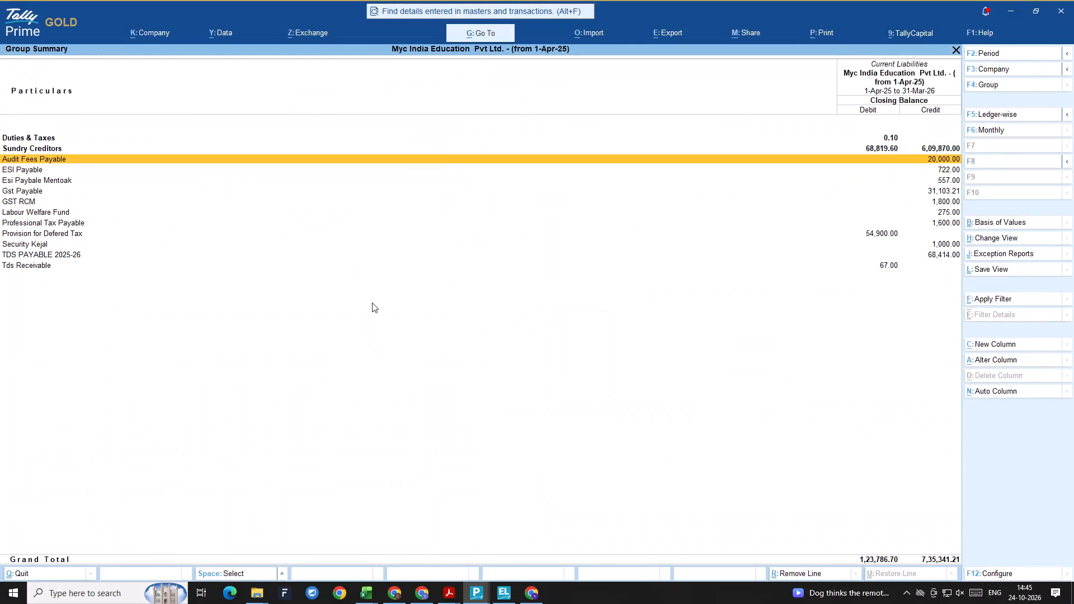
{"action": "key", "text": "Up"}
{"action": "key", "text": "Down"}
{"action": "key", "text": "Down"}
{"action": "key", "text": "Up"}
Compare the workbook's Trade Payables and Other Current Liabilities with the entries in TallyPrime's Current Liabilities group.
{"action": "key", "text": "alt+Tab"}
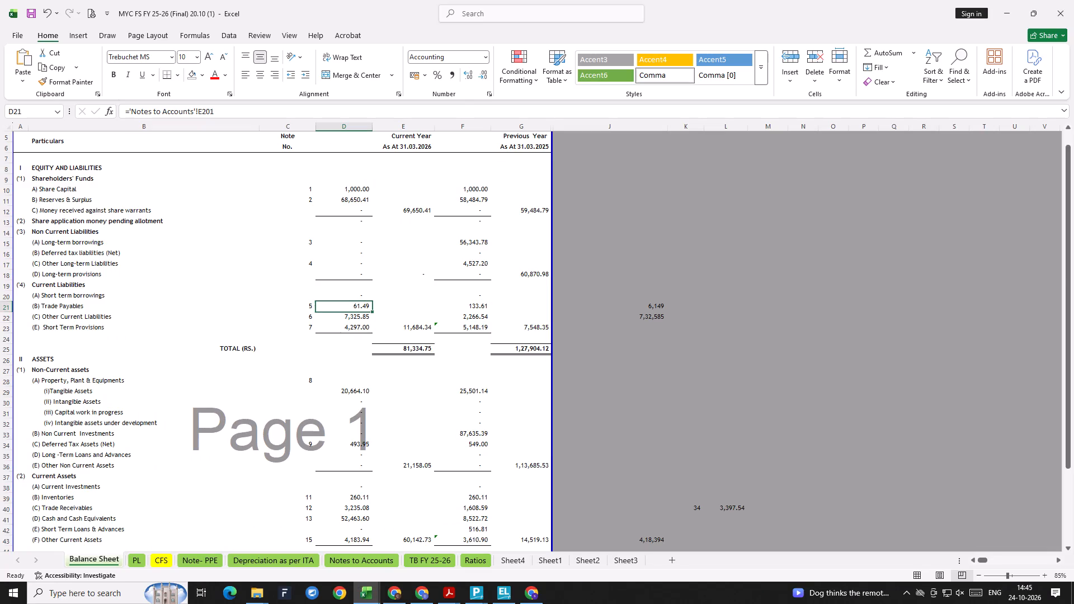
{"action": "key", "text": "Down"}
{"action": "key", "text": "Down"}
{"action": "key", "text": "Up"}
{"action": "key", "text": "Up"}
{"action": "key", "text": "alt+Tab"}
{"action": "key", "text": "Down"}
{"action": "key", "text": "Down"}
{"action": "key", "text": "Down"}
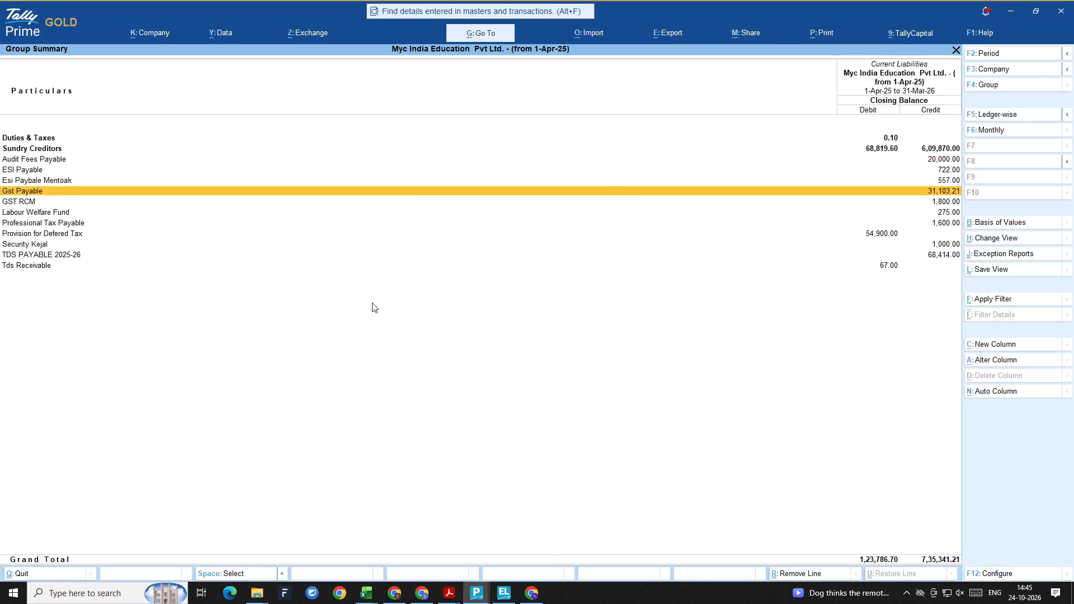
{"action": "key", "text": "alt+Tab"}
{"action": "key", "text": "alt+Tab"}
{"action": "key", "text": "Down"}
{"action": "key", "text": "Up"}
{"action": "key", "text": "Up"}
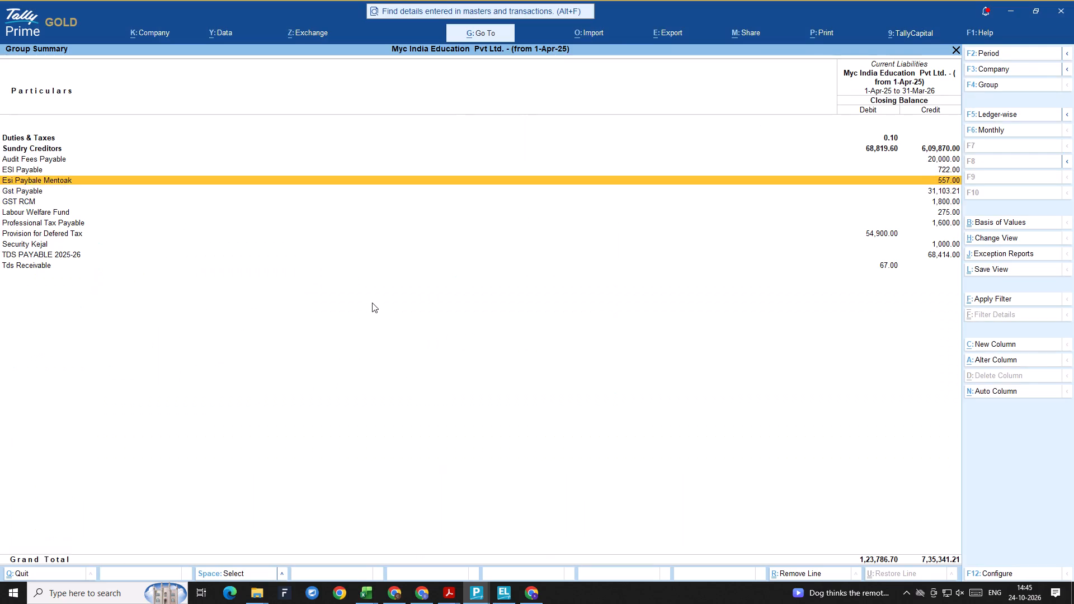
Open the Sundry Creditors group and remove all the salary ledgers from the view, leaving only the company creditors.
{"action": "key", "text": "Up"}
{"action": "key", "text": "Up"}
{"action": "key", "text": "Up"}
{"action": "key", "text": "Return"}
{"action": "key", "text": "Down"}
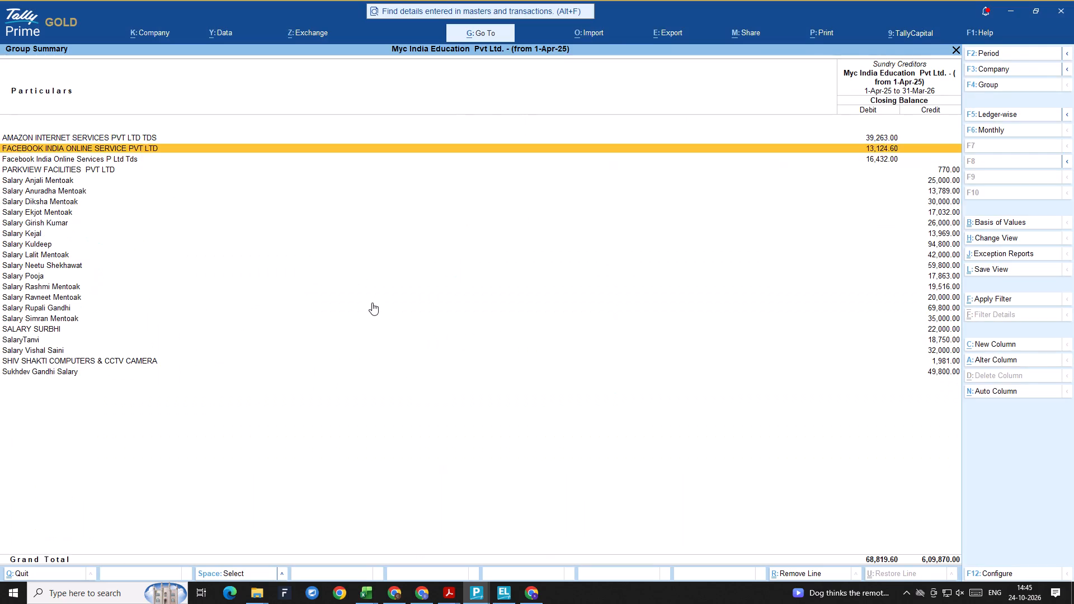
{"action": "key", "text": "Down"}
{"action": "key", "text": "Down"}
{"action": "key", "text": "Down"}
{"action": "key", "text": "shift+Down"}
{"action": "key", "text": "shift+Down"}
{"action": "key", "text": "shift+Down"}
{"action": "key", "text": "shift+Down"}
{"action": "key", "text": "shift+Down"}
{"action": "key", "text": "shift+Down"}
{"action": "key", "text": "shift+Down"}
{"action": "key", "text": "shift+Down"}
{"action": "key", "text": "shift+Down"}
{"action": "key", "text": "shift+Down"}
{"action": "key", "text": "shift+Down"}
{"action": "key", "text": "shift+Down"}
{"action": "key", "text": "shift+Down"}
{"action": "key", "text": "shift+Down"}
{"action": "key", "text": "shift+Down"}
{"action": "key", "text": "shift+Down"}
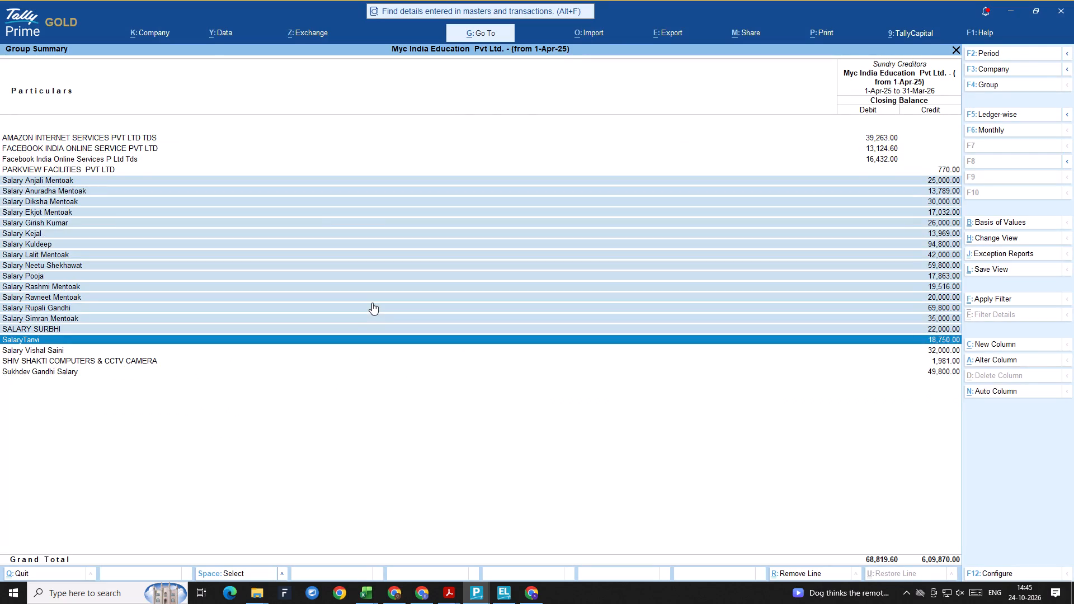
{"action": "key", "text": "Down"}
{"action": "key", "text": "Down"}
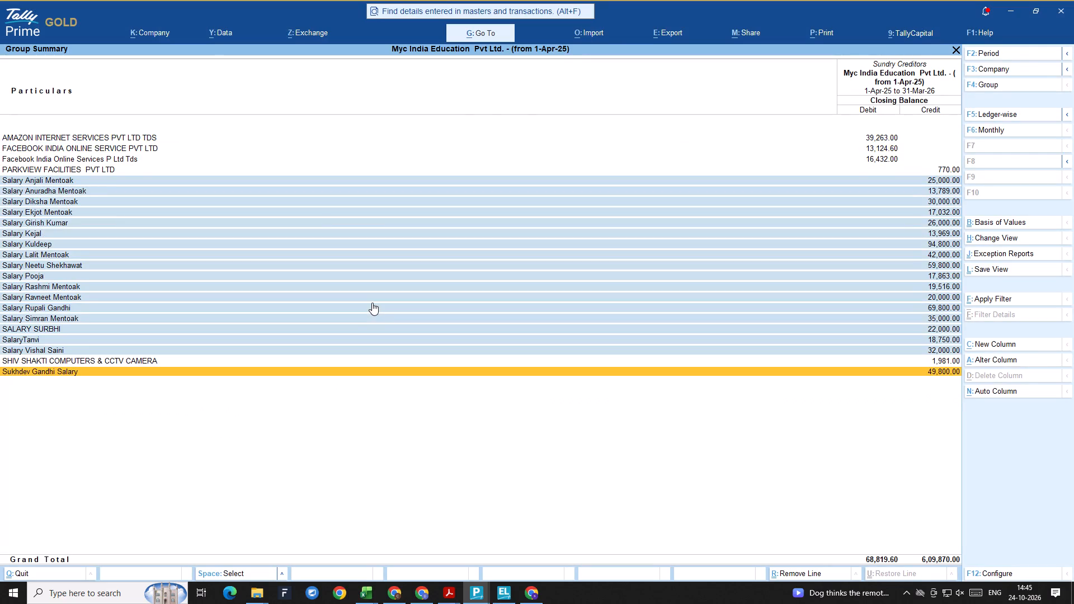
{"action": "key", "text": "space"}
{"action": "key", "text": "ctrl+r"}
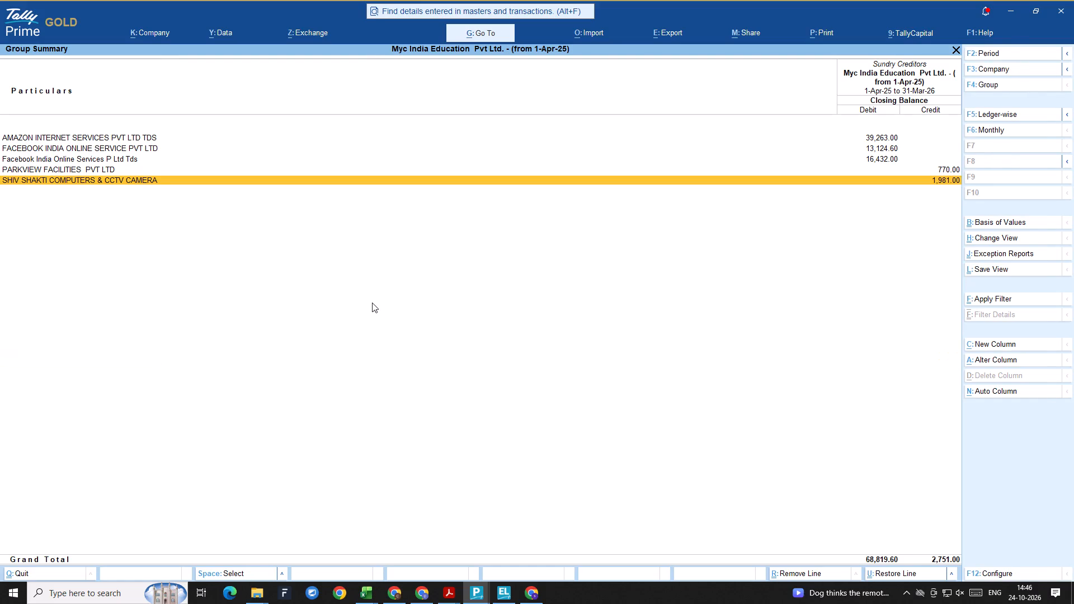
Switch to Excel, trace Trade Payables to Note (5), and set the current-year Due to Others amount in E199 to 27.51.
{"action": "key", "text": "alt+Tab"}
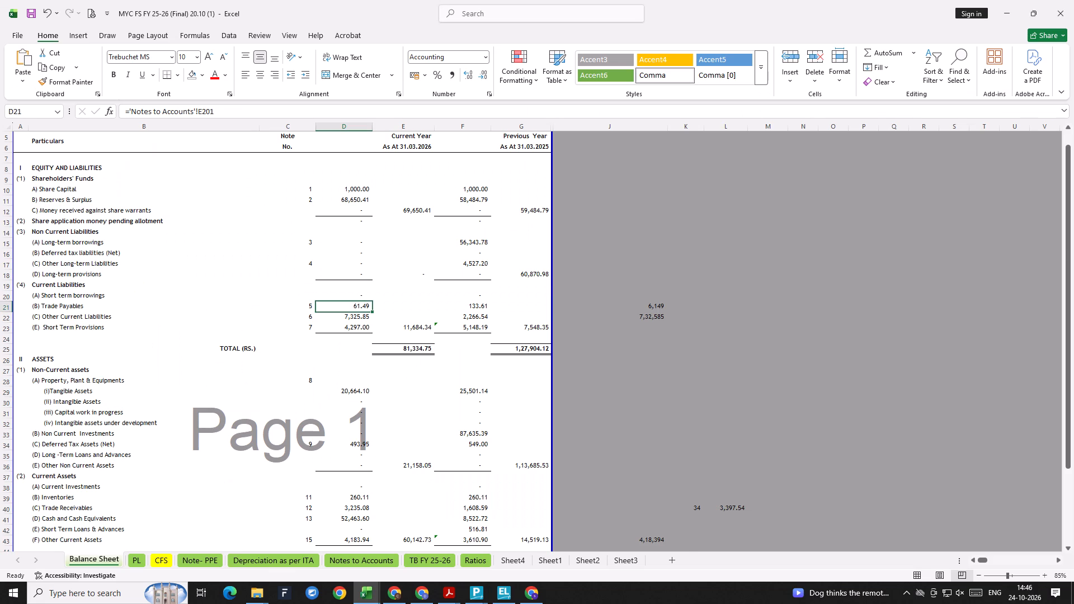
{"action": "key", "text": "ctrl+bracketleft"}
{"action": "key", "text": "Up"}
{"action": "key", "text": "Up"}
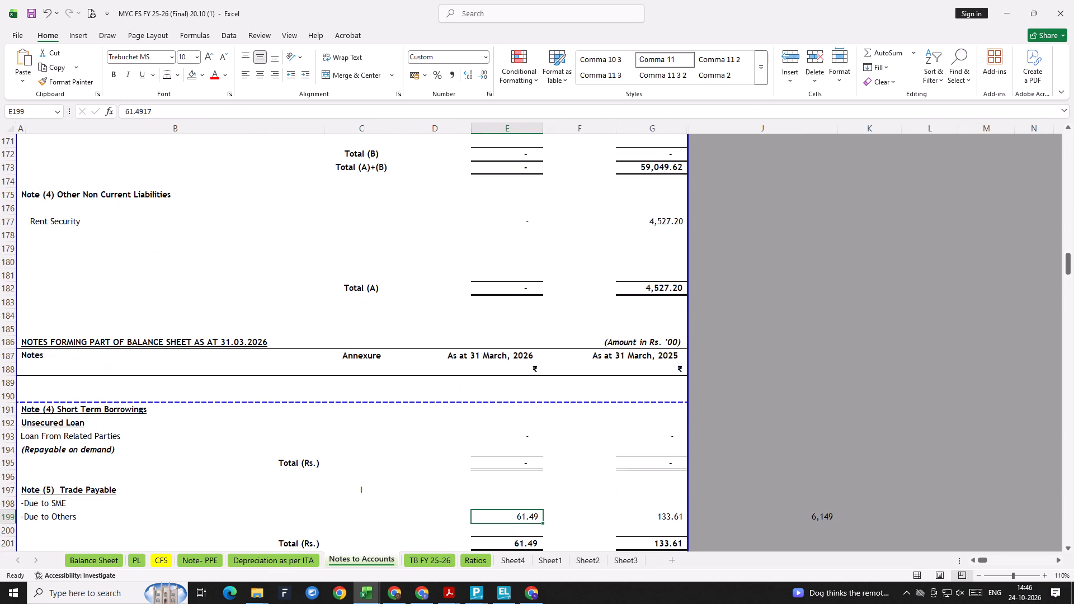
{"action": "type", "text": "27.51"}
{"action": "key", "text": "Return"}
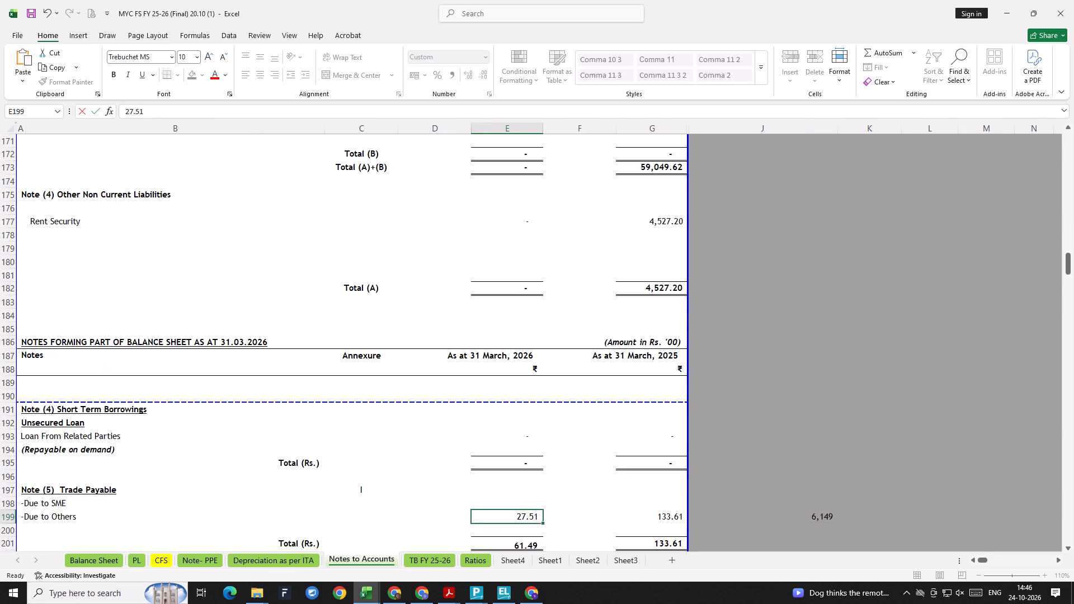
Check both totals on the workbook's Balance Sheet, and switch to TallyPrime to examine the Current Assets group from Closing Stock to Accrued Interest.
{"action": "left_click", "coordinate": [101, 558]}
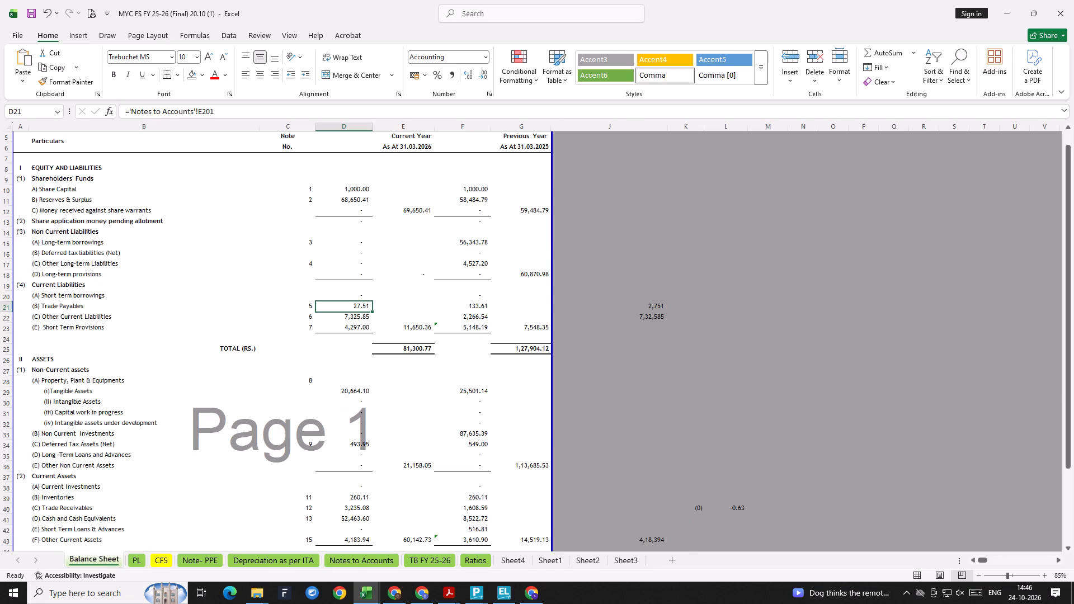
{"action": "scroll", "coordinate": [429, 460], "scroll_direction": "down", "scroll_amount": 1}
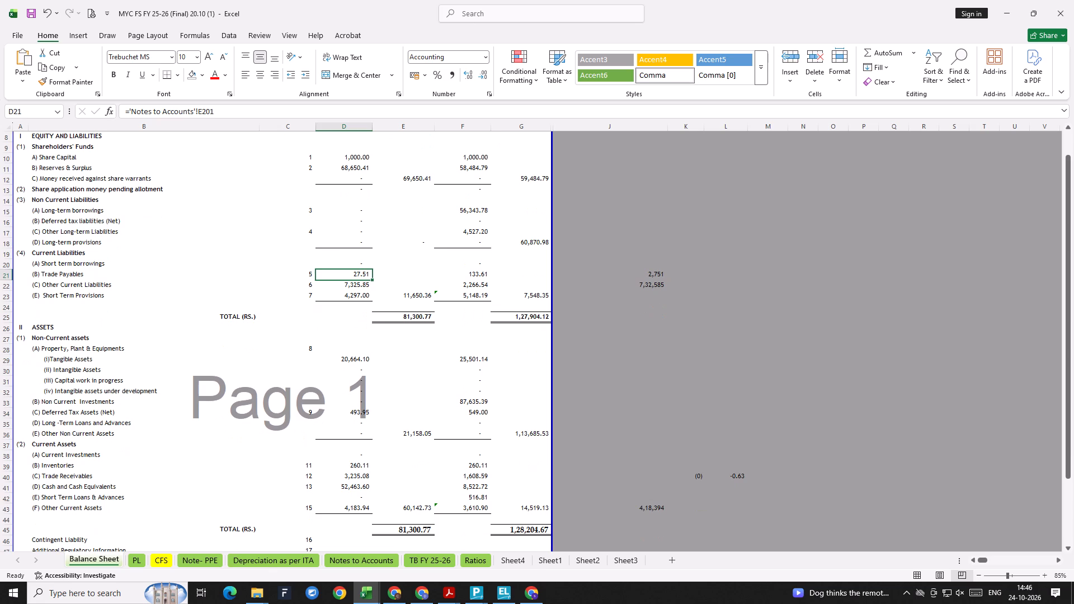
{"action": "key", "text": "alt+Tab"}
{"action": "key", "text": "Escape"}
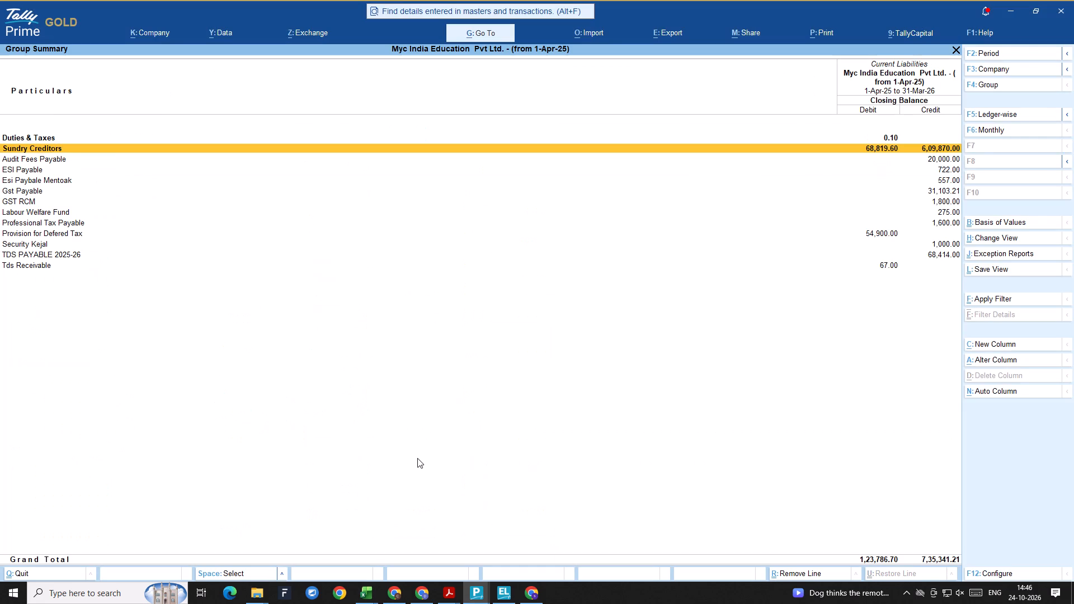
{"action": "key", "text": "Escape"}
{"action": "key", "text": "Right"}
{"action": "key", "text": "Up"}
{"action": "key", "text": "Down"}
{"action": "key", "text": "Return"}
{"action": "key", "text": "Down"}
{"action": "key", "text": "Down"}
{"action": "key", "text": "Down"}
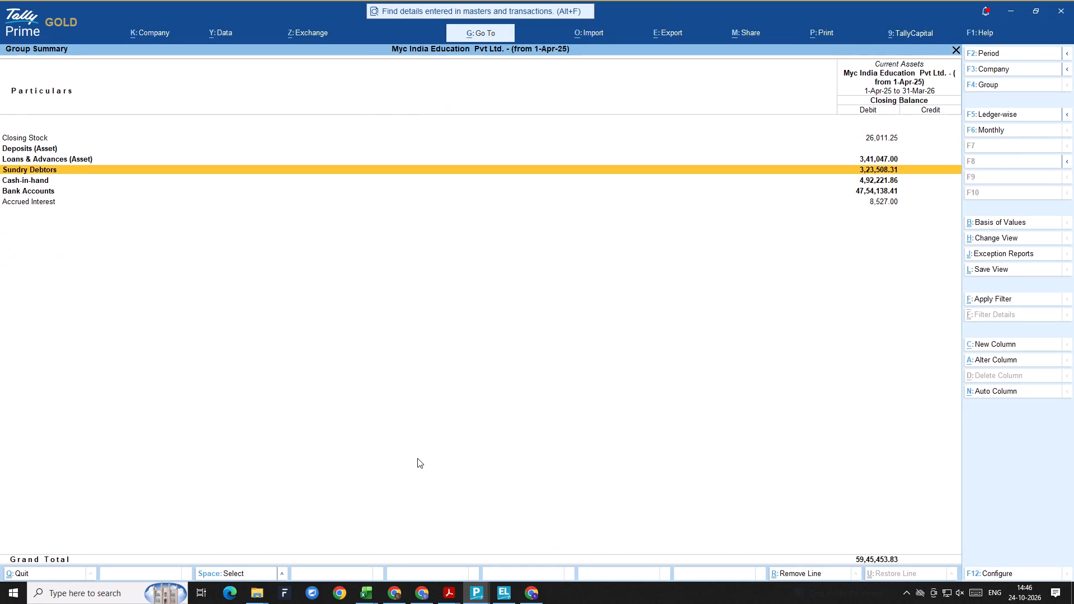
{"action": "key", "text": "Down"}
{"action": "key", "text": "Down"}
{"action": "key", "text": "Down"}
{"action": "key", "text": "Up"}
{"action": "key", "text": "Up"}
{"action": "key", "text": "Up"}
{"action": "key", "text": "Up"}
{"action": "key", "text": "Up"}
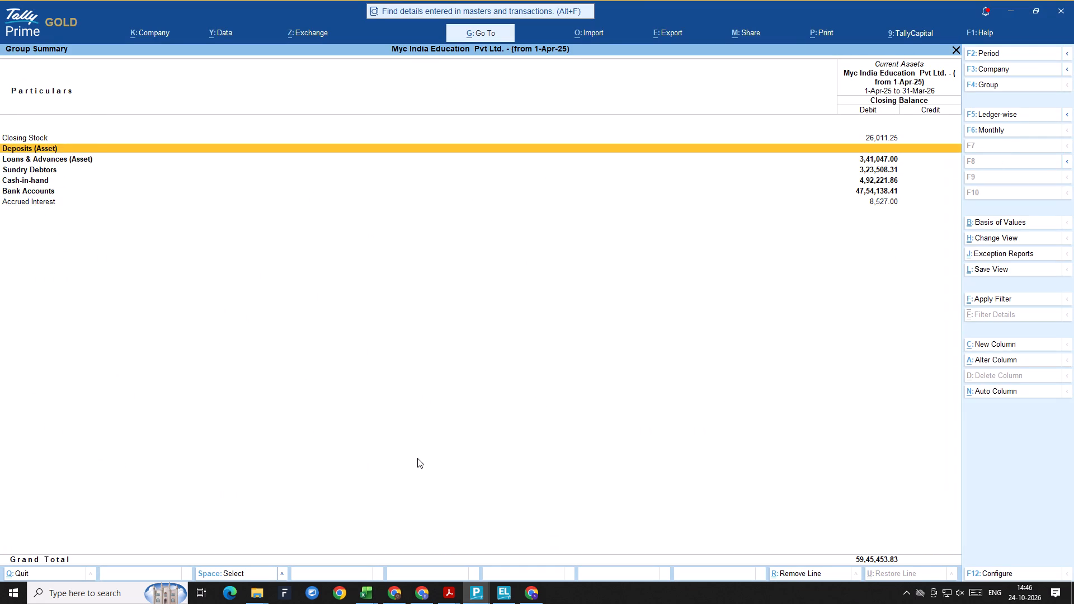
Open the Loans & Advances (Asset) group to examine its TDS entry.
{"action": "key", "text": "Down"}
{"action": "key", "text": "Down"}
{"action": "key", "text": "Down"}
{"action": "key", "text": "Up"}
{"action": "key", "text": "Up"}
{"action": "key", "text": "Return"}
{"action": "key", "text": "Down"}
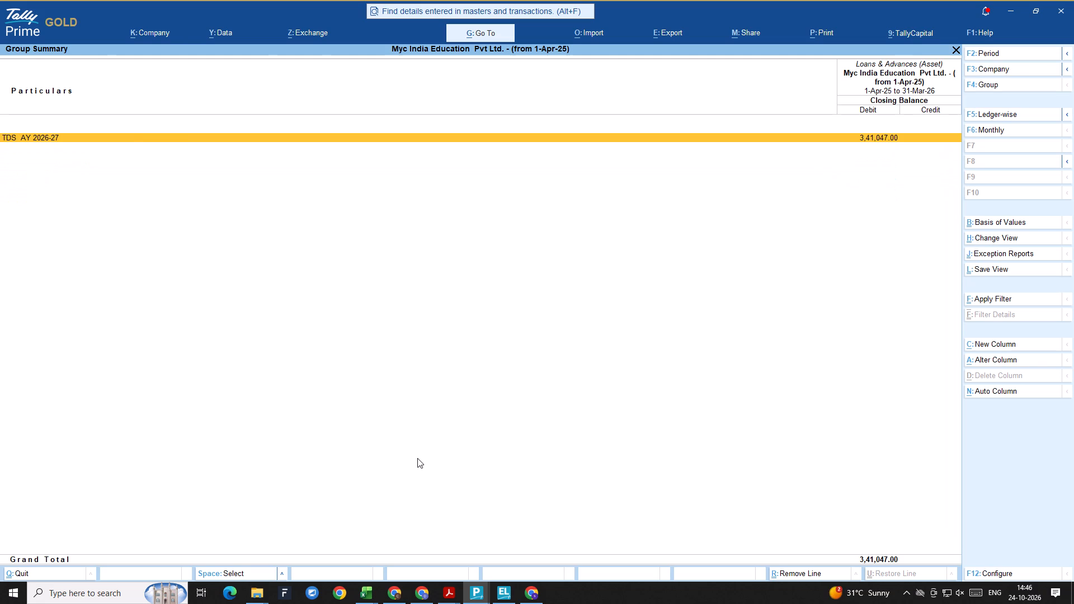
Switch to Excel and examine the current-year Balance Sheet amounts from Non Current Investments down to Other Current Assets.
{"action": "key", "text": "alt+Tab"}
{"action": "scroll", "coordinate": [353, 390], "scroll_direction": "down", "scroll_amount": 2}
{"action": "left_click", "coordinate": [365, 339]}
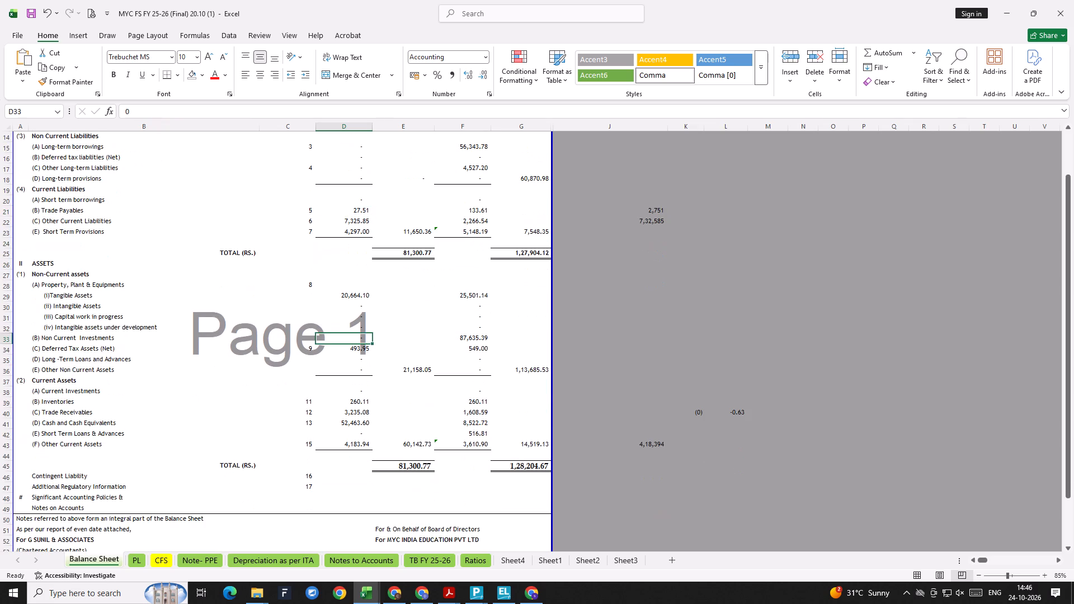
{"action": "key", "text": "Down"}
{"action": "key", "text": "Down"}
{"action": "key", "text": "Up"}
{"action": "key", "text": "Up"}
{"action": "key", "text": "Down"}
{"action": "key", "text": "Down"}
{"action": "key", "text": "Down"}
{"action": "key", "text": "Down"}
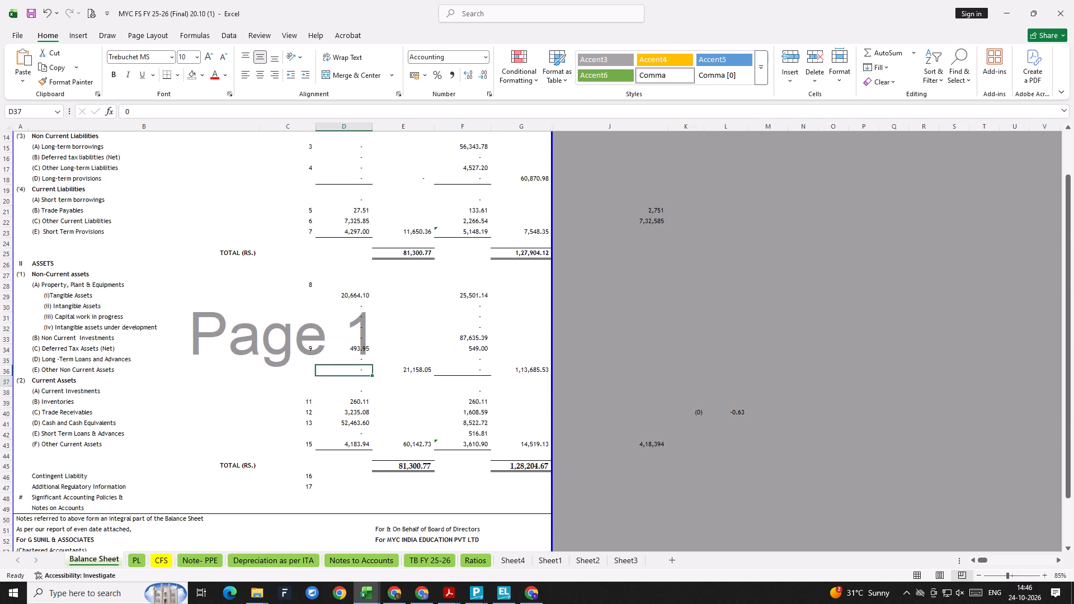
{"action": "key", "text": "Down"}
{"action": "key", "text": "Down"}
{"action": "key", "text": "Down"}
{"action": "key", "text": "Down"}
{"action": "key", "text": "Down"}
{"action": "key", "text": "Down"}
{"action": "key", "text": "Down"}
{"action": "key", "text": "Up"}
{"action": "key", "text": "Up"}
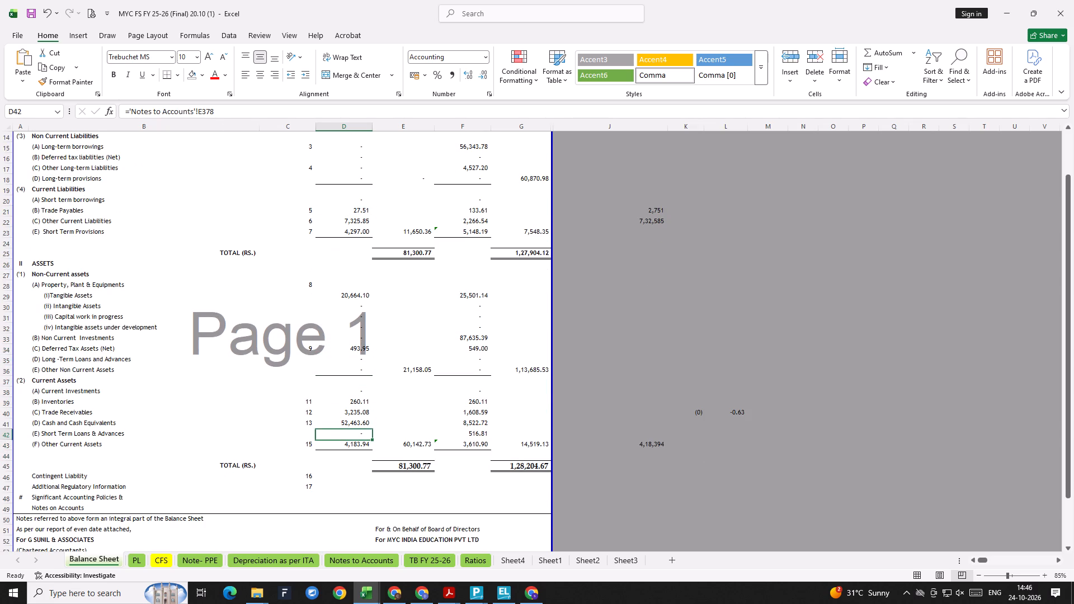
{"action": "key", "text": "Down"}
Trace Other Current Assets to Note (15), compare its entries with TallyPrime's Loans & Advances, and return to the Balance Sheet sheet.
{"action": "key", "text": "ctrl+bracketleft"}
{"action": "key", "text": "Up"}
{"action": "key", "text": "Up"}
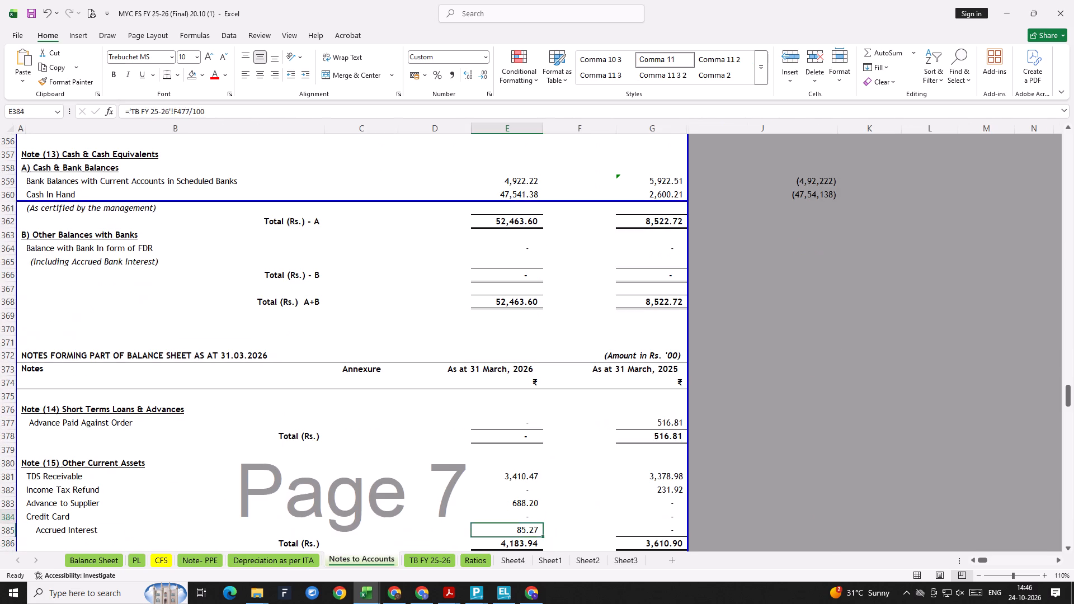
{"action": "key", "text": "Up"}
{"action": "key", "text": "Up"}
{"action": "key", "text": "Up"}
{"action": "key", "text": "alt+Tab"}
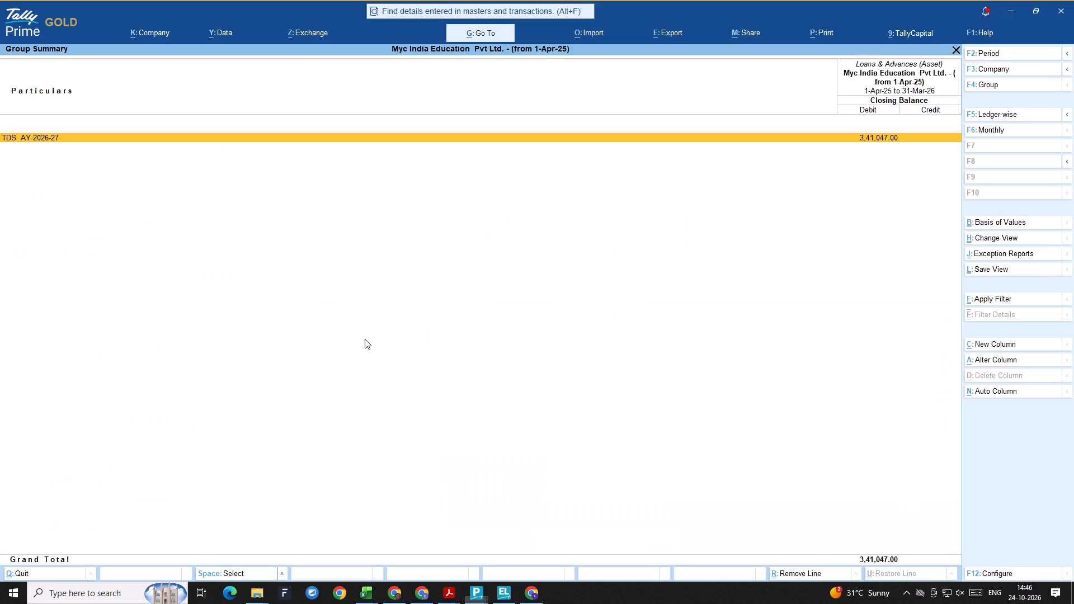
{"action": "key", "text": "alt+Tab"}
{"action": "key", "text": "Down"}
{"action": "key", "text": "Down"}
{"action": "key", "text": "Down"}
{"action": "key", "text": "Down"}
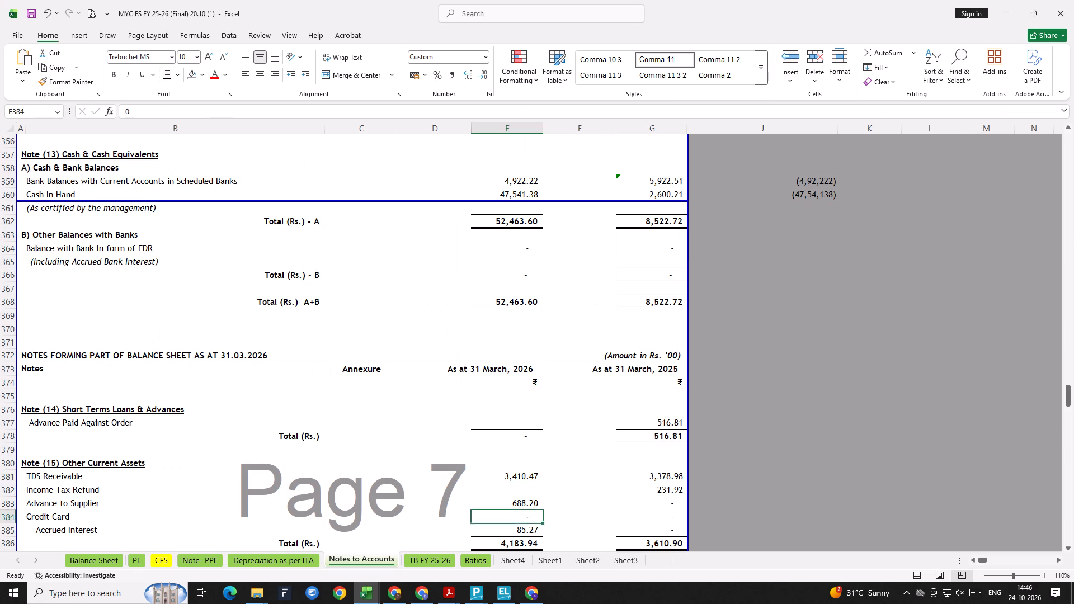
{"action": "key", "text": "Down"}
{"action": "key", "text": "Down"}
{"action": "key", "text": "Down"}
{"action": "key", "text": "Up"}
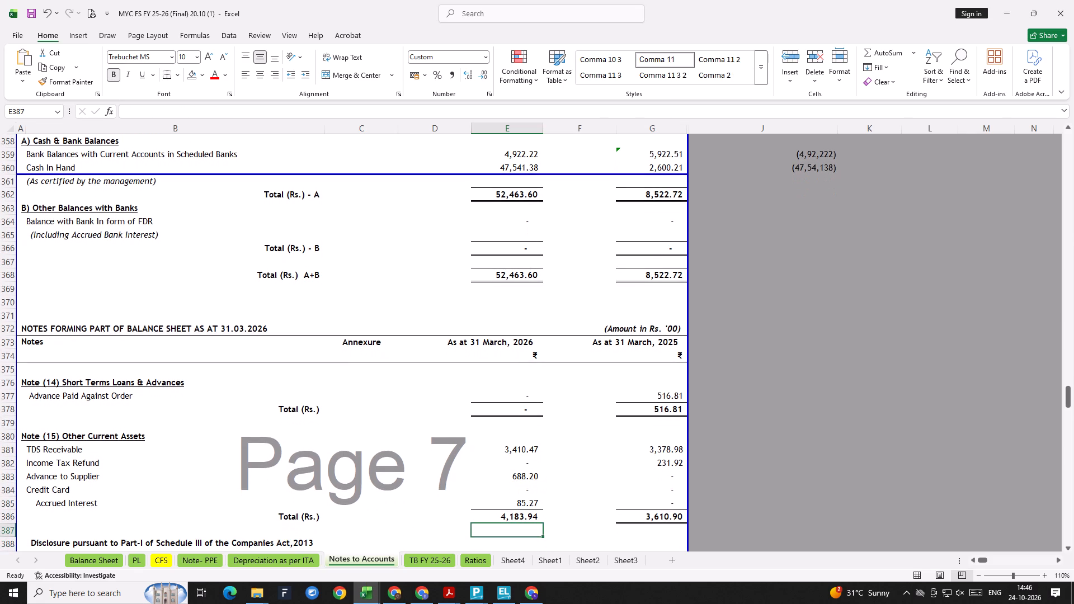
{"action": "left_click", "coordinate": [90, 555]}
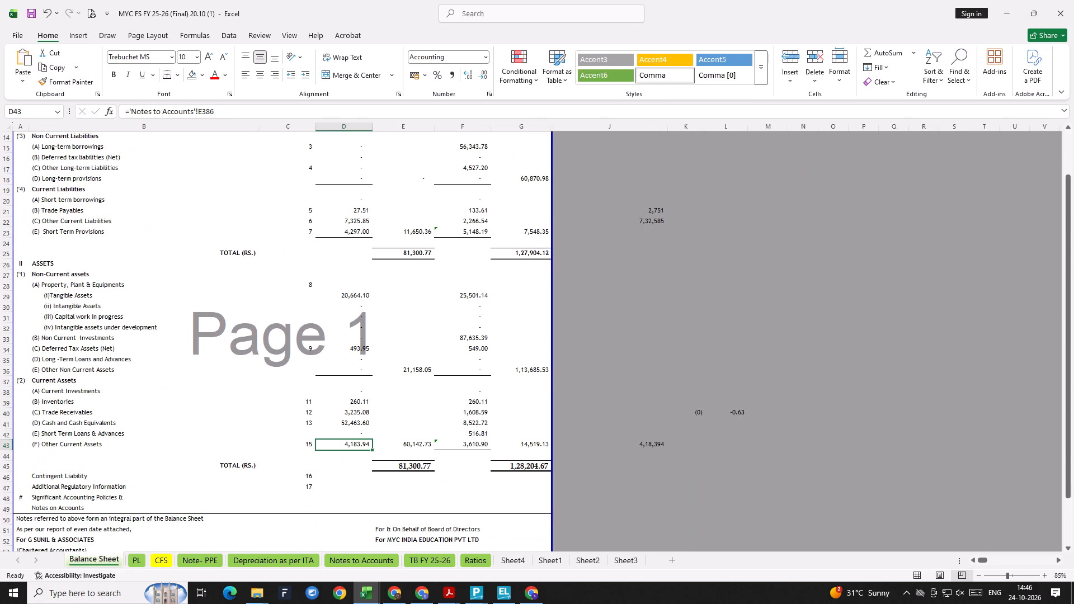
Save the MYC FS FY 25-26 workbook.
{"action": "key", "text": "ctrl+s"}
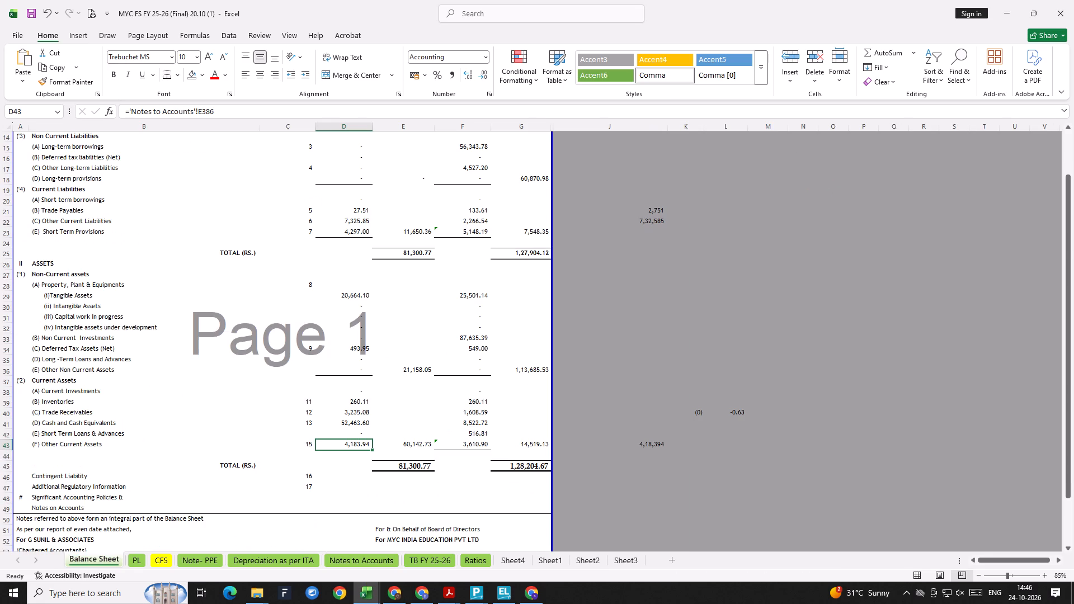
Switch to File Explorer and open the 3. Tax Audit folder in the network Google Drive folder.
{"action": "left_click", "coordinate": [263, 600]}
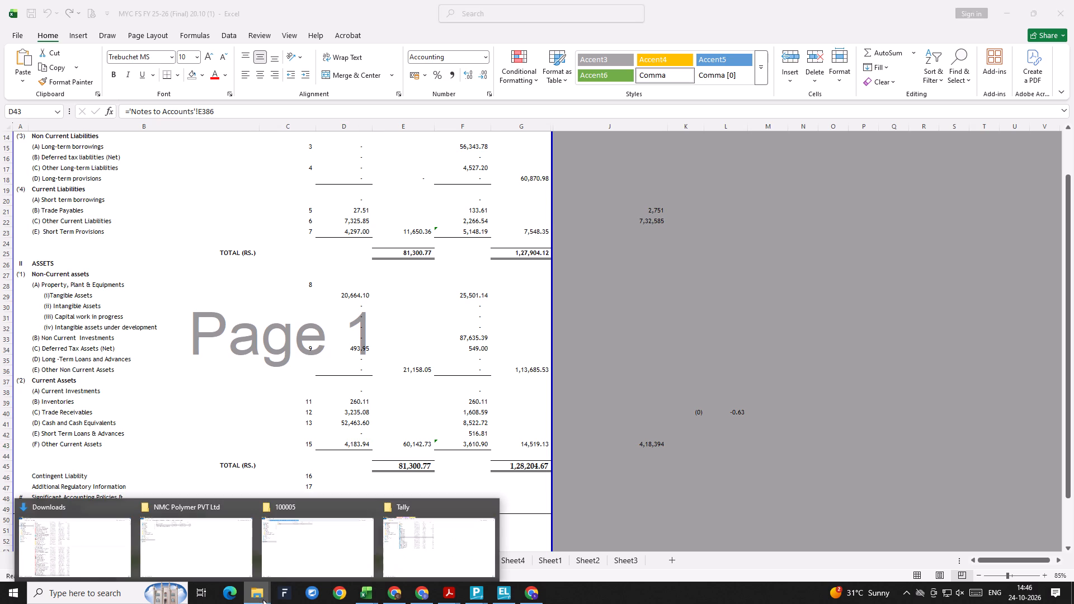
{"action": "left_click", "coordinate": [284, 537]}
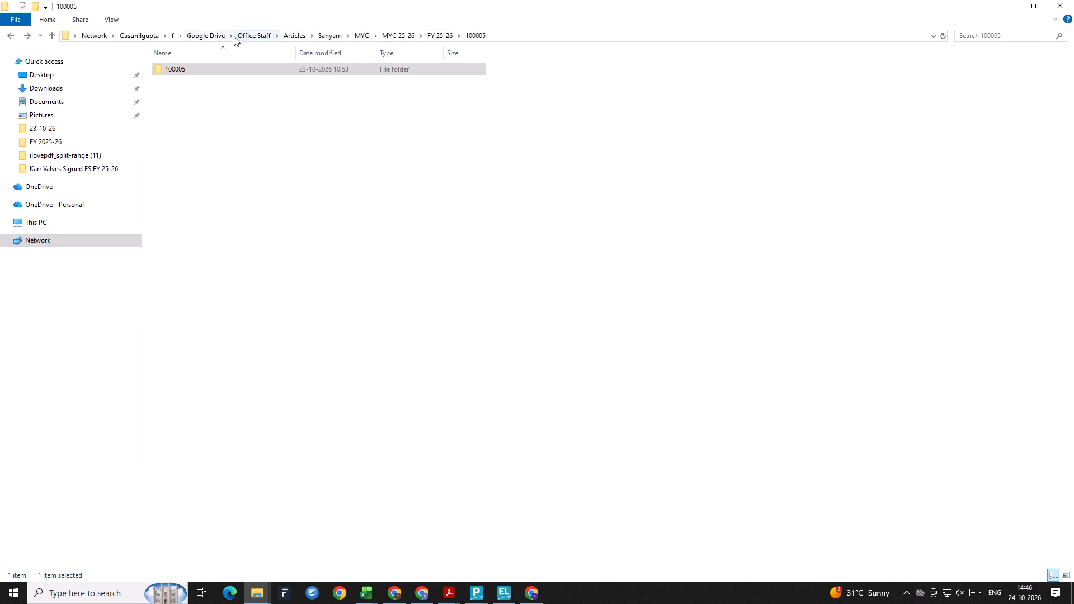
{"action": "left_click", "coordinate": [242, 35]}
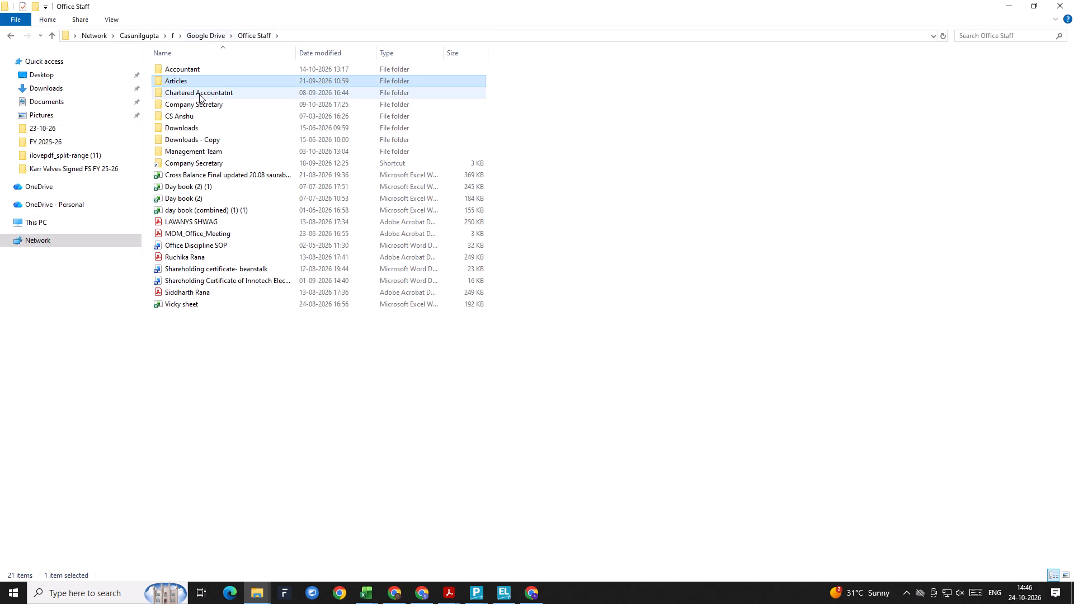
{"action": "key", "text": "BackSpace"}
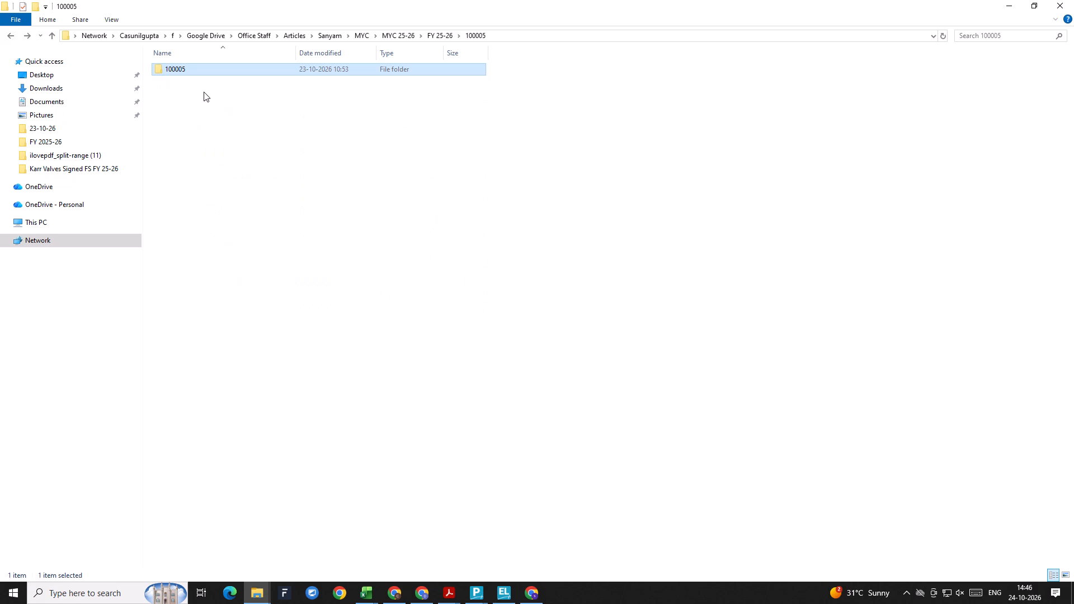
{"action": "left_click", "coordinate": [218, 35]}
{"action": "key", "text": "Up"}
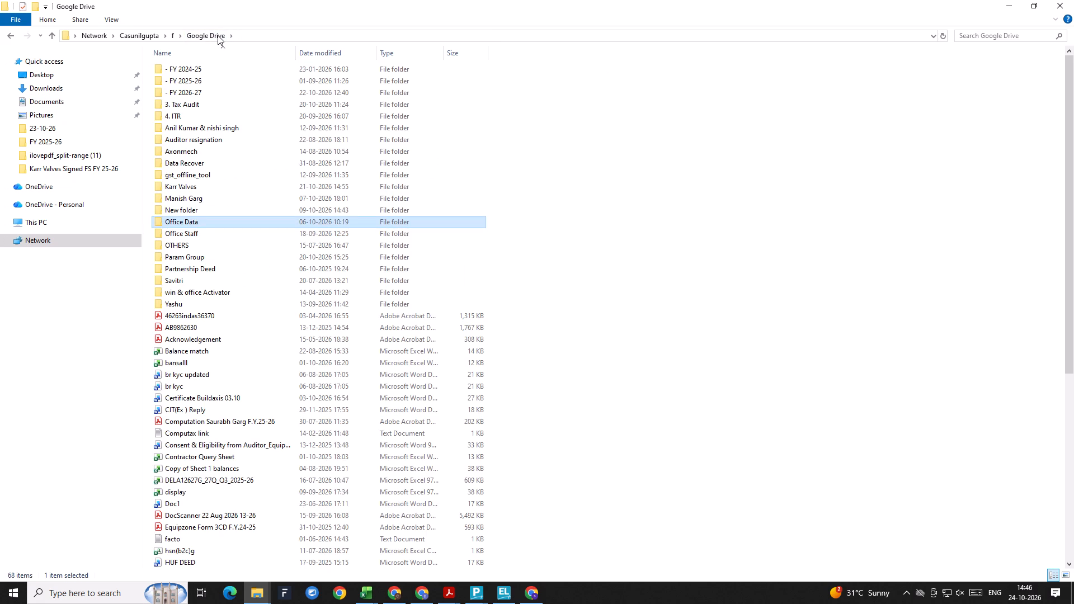
{"action": "key", "text": "Up"}
{"action": "key", "text": "Up"}
{"action": "key", "text": "Up"}
{"action": "key", "text": "Up"}
{"action": "key", "text": "Up"}
{"action": "key", "text": "Up"}
{"action": "key", "text": "Up"}
{"action": "key", "text": "Up"}
{"action": "key", "text": "Up"}
{"action": "key", "text": "Up"}
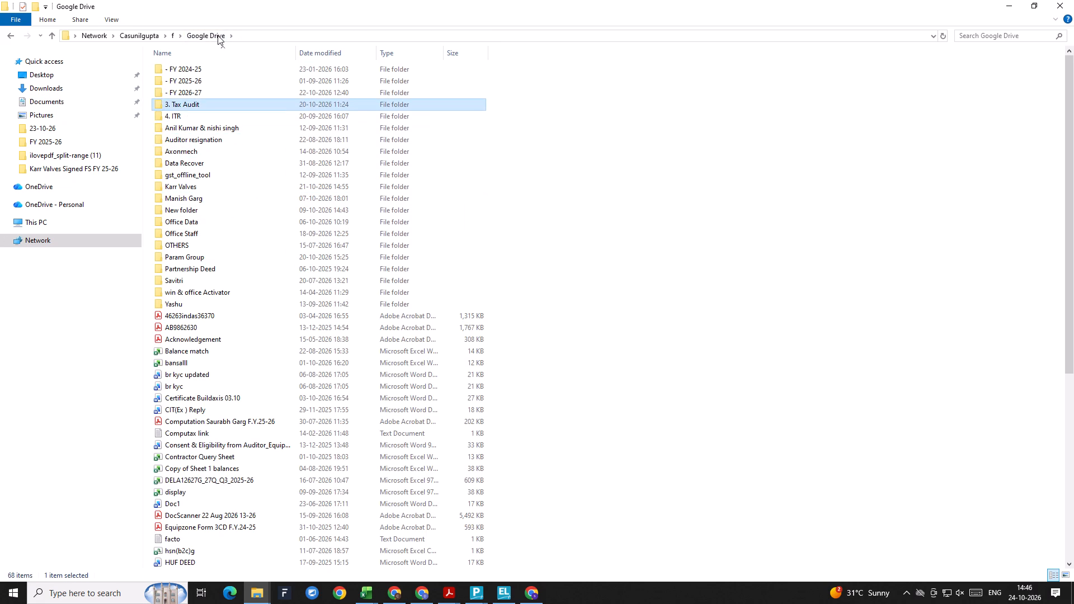
{"action": "key", "text": "Return"}
Open the MYC folder inside the FY 2024-25 tax audit folder.
{"action": "key", "text": "Down"}
{"action": "key", "text": "Down"}
{"action": "key", "text": "Down"}
{"action": "key", "text": "Down"}
{"action": "key", "text": "Down"}
{"action": "key", "text": "Down"}
{"action": "key", "text": "Return"}
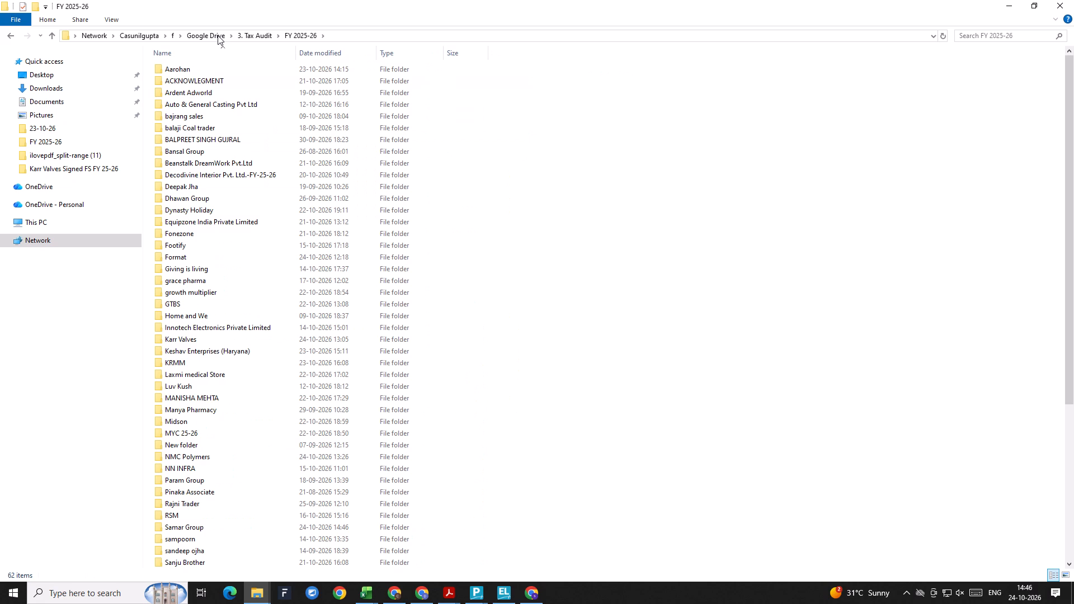
{"action": "key", "text": "BackSpace"}
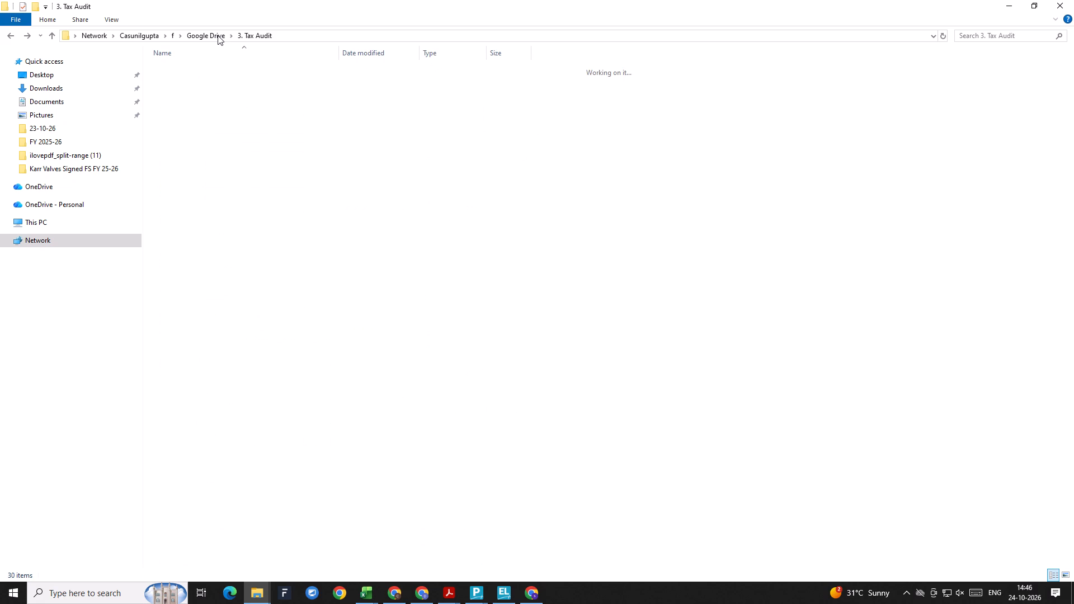
{"action": "key", "text": "Up"}
{"action": "key", "text": "Return"}
{"action": "type", "text": "myc"}
{"action": "key", "text": "Return"}
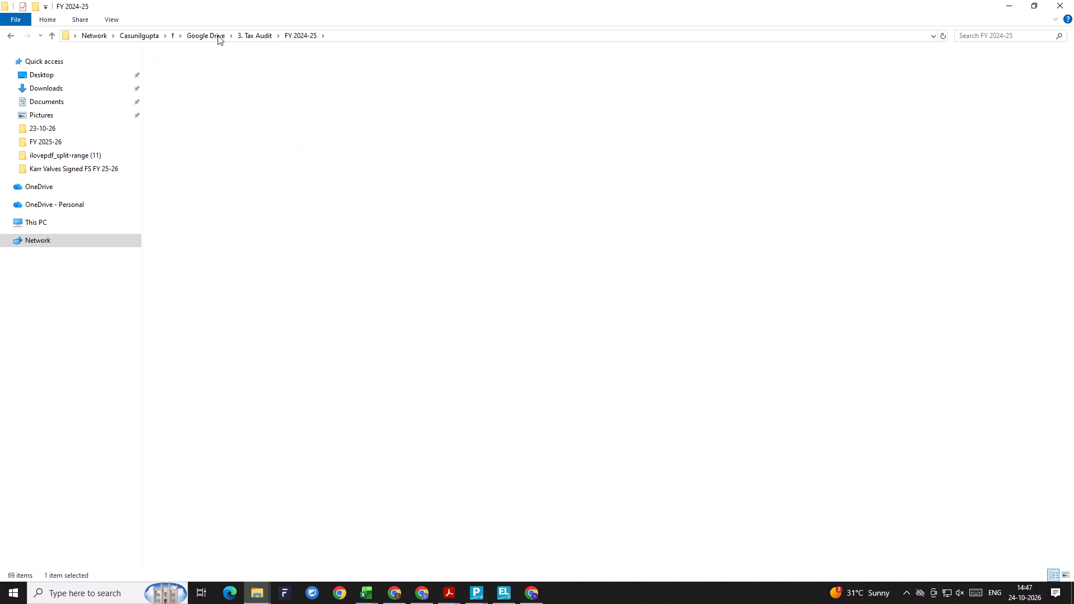
Look through the MYC folder's files and its FY 24-25 subfolder for the prior-year balance sheet.
{"action": "key", "text": "Down"}
{"action": "key", "text": "Down"}
{"action": "key", "text": "Down"}
{"action": "key", "text": "Down"}
{"action": "key", "text": "Down"}
{"action": "key", "text": "Down"}
{"action": "key", "text": "Down"}
{"action": "key", "text": "Down"}
{"action": "key", "text": "Down"}
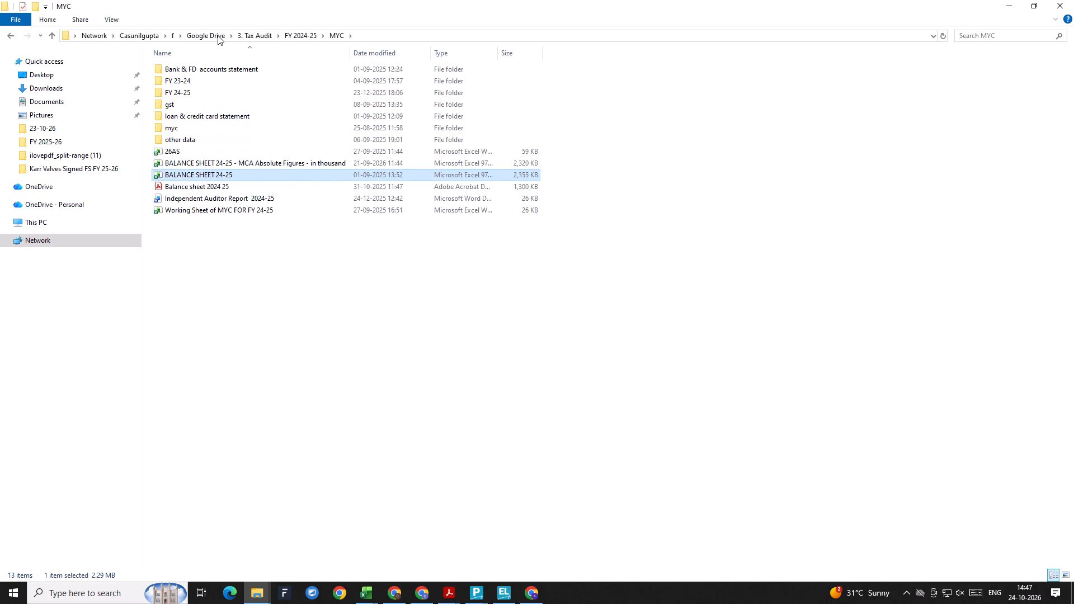
{"action": "key", "text": "Up"}
{"action": "key", "text": "Up"}
{"action": "key", "text": "Up"}
{"action": "key", "text": "Up"}
{"action": "key", "text": "Up"}
{"action": "key", "text": "Up"}
{"action": "key", "text": "Up"}
{"action": "key", "text": "Up"}
{"action": "key", "text": "Down"}
{"action": "key", "text": "Return"}
{"action": "key", "text": "Down"}
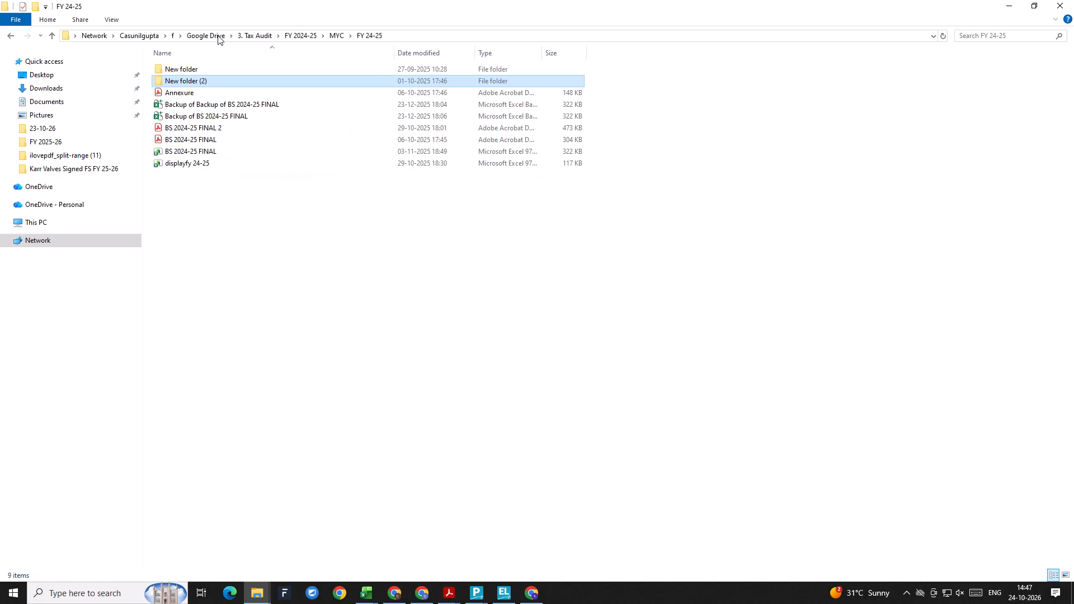
{"action": "key", "text": "Down"}
{"action": "key", "text": "Down"}
{"action": "key", "text": "Down"}
{"action": "key", "text": "Down"}
{"action": "key", "text": "Up"}
{"action": "key", "text": "Up"}
{"action": "key", "text": "BackSpace"}
Check the contents of the myc subfolder and return to the main MYC folder.
{"action": "key", "text": "Down"}
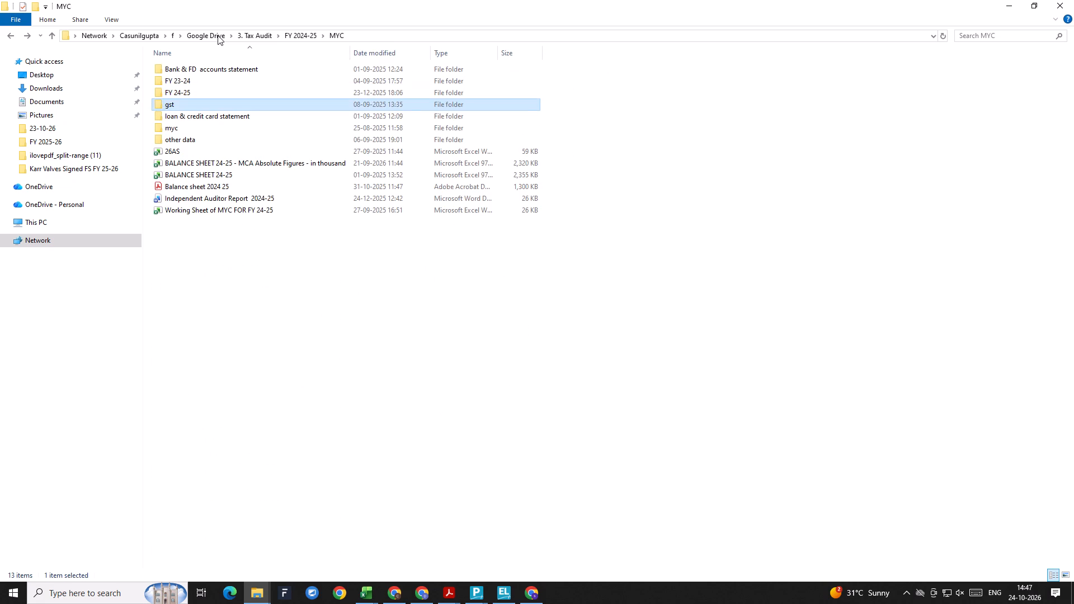
{"action": "key", "text": "Down"}
{"action": "key", "text": "Down"}
{"action": "key", "text": "Return"}
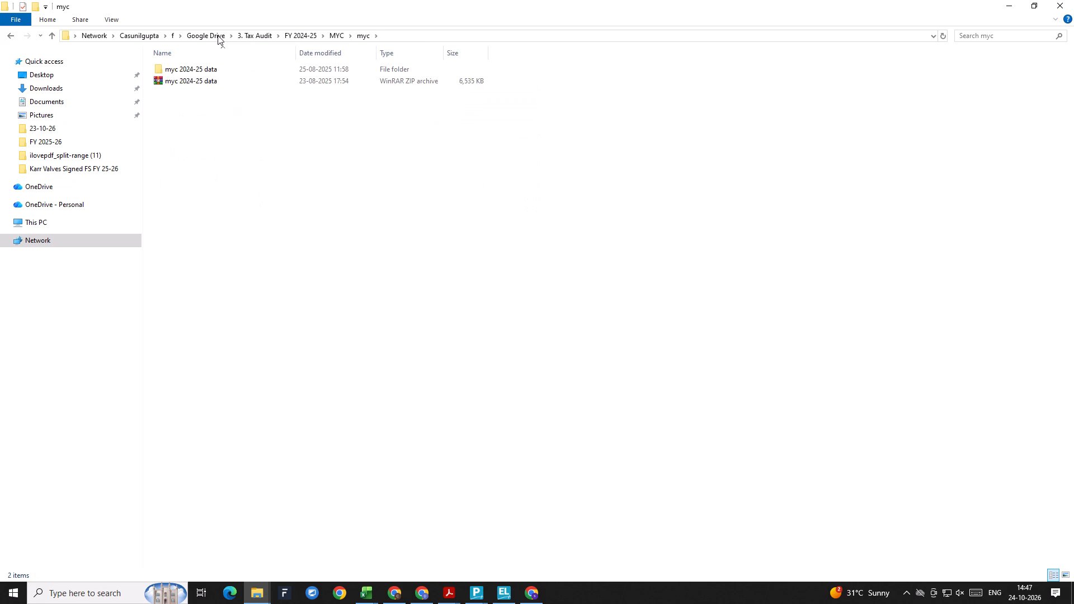
{"action": "key", "text": "BackSpace"}
{"action": "key", "text": "Return"}
{"action": "key", "text": "Down"}
{"action": "key", "text": "Up"}
{"action": "key", "text": "BackSpace"}
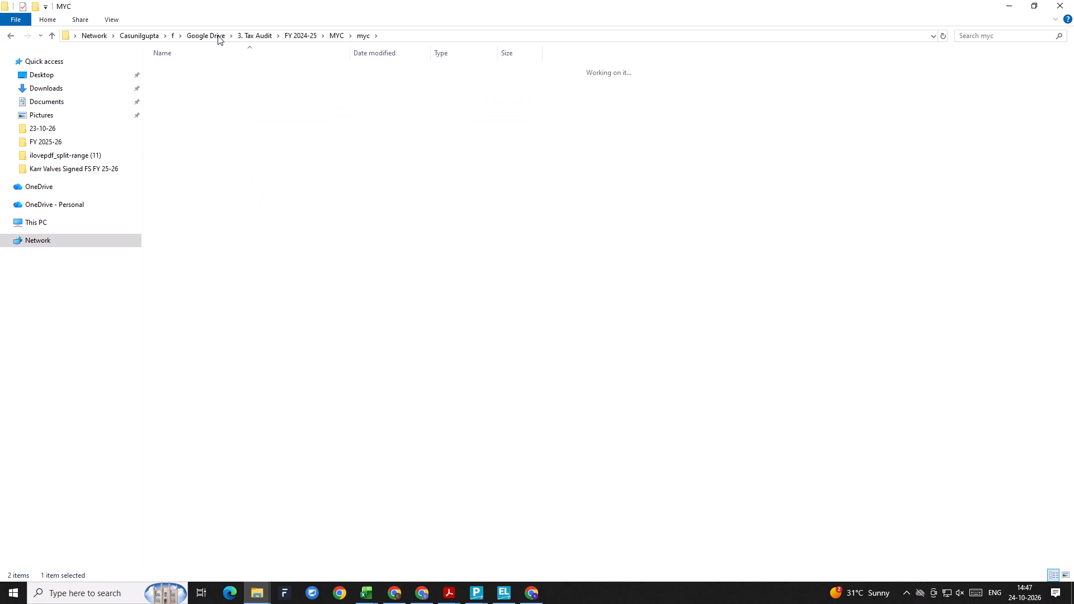
Open the BALANCE SHEET 24-25 workbook and the Balance sheet 2024 25 PDF from the MYC folder.
{"action": "key", "text": "Down"}
{"action": "key", "text": "Down"}
{"action": "key", "text": "Down"}
{"action": "key", "text": "Down"}
{"action": "key", "text": "Down"}
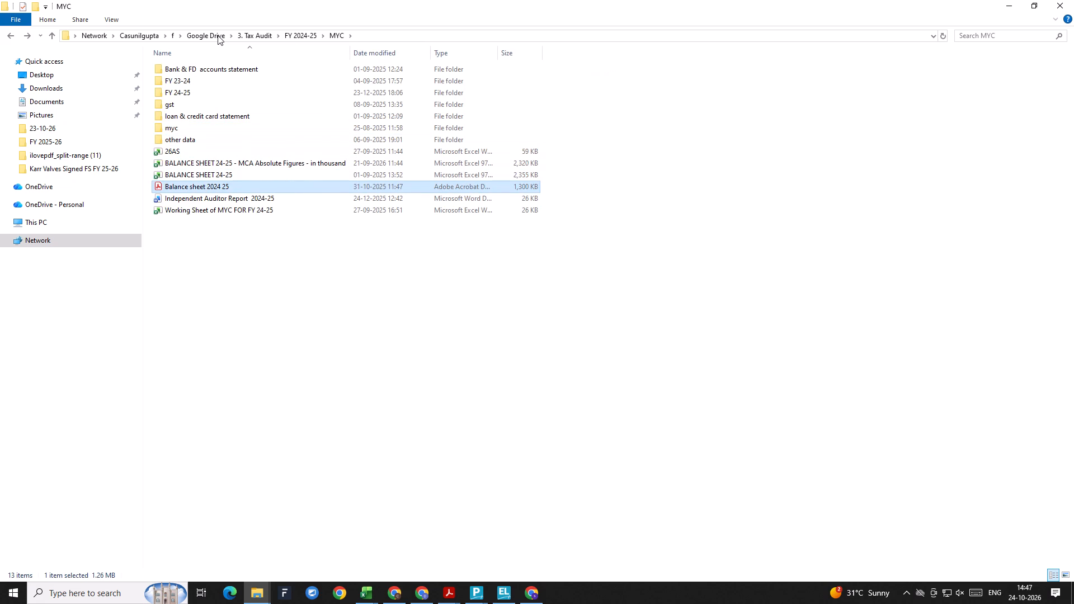
{"action": "key", "text": "Up"}
{"action": "key", "text": "Return"}
{"action": "key", "text": "Down"}
{"action": "key", "text": "Return"}
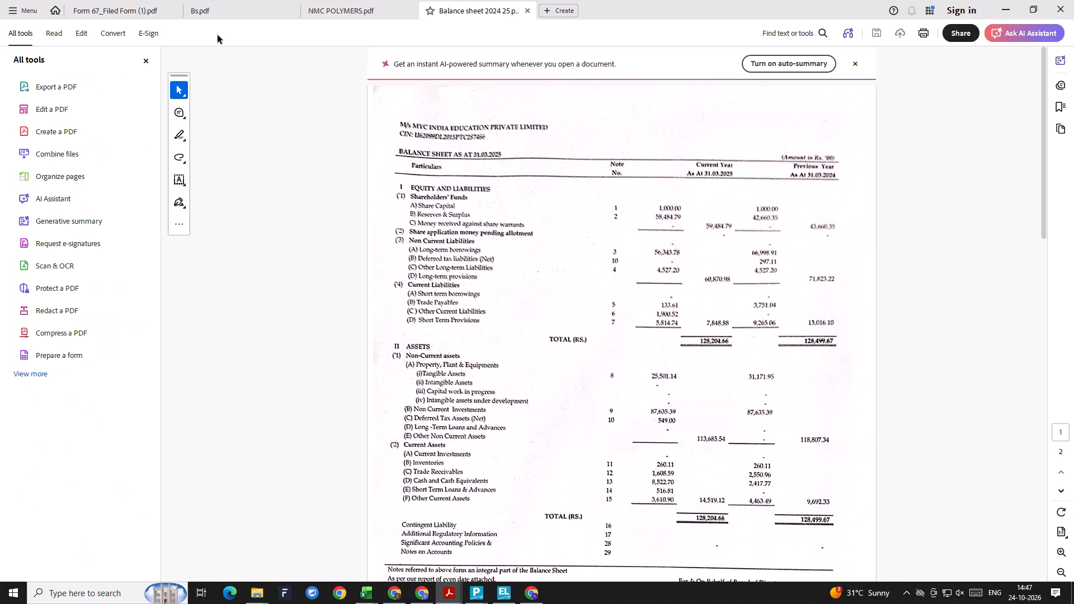
Examine the prior-year Balance Sheet and Profit & Loss Statement in the scanned PDF, including the signature blocks.
{"action": "scroll", "coordinate": [689, 263], "scroll_direction": "down", "scroll_amount": 3}
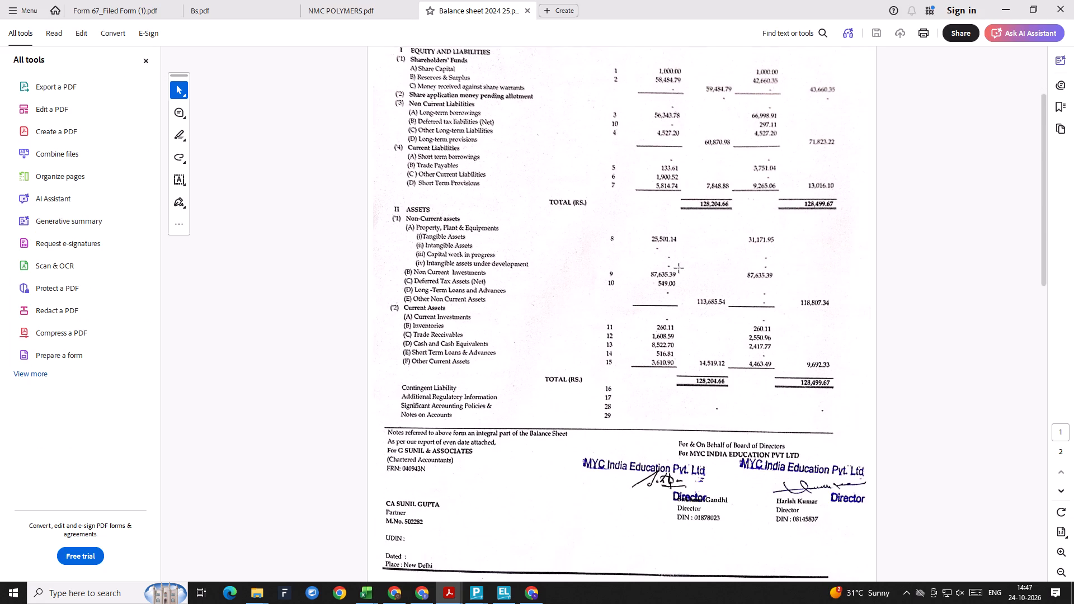
{"action": "left_click", "coordinate": [370, 599]}
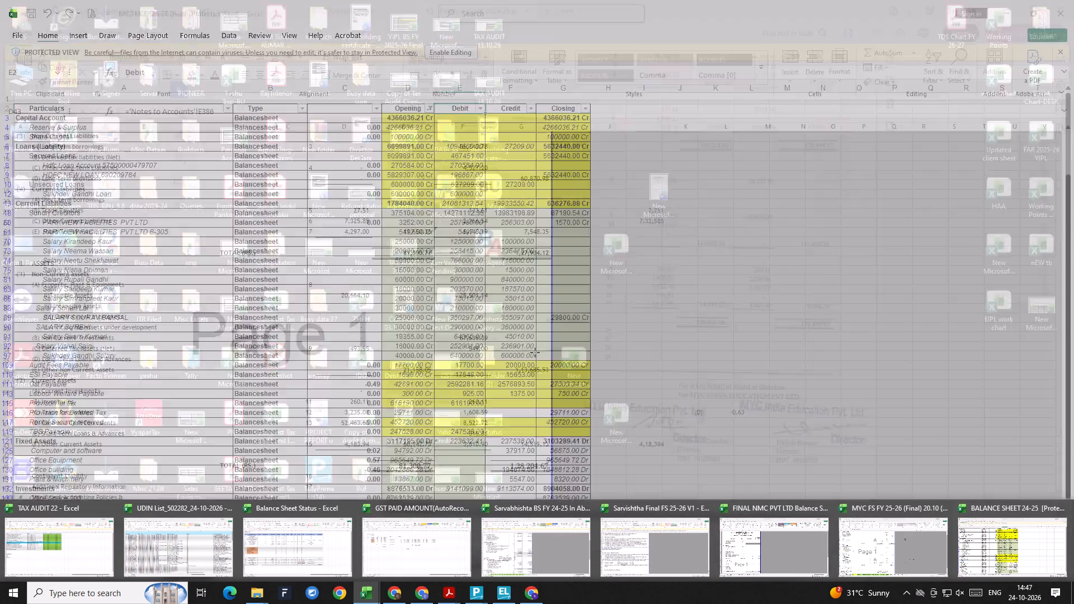
{"action": "left_click", "coordinate": [424, 327]}
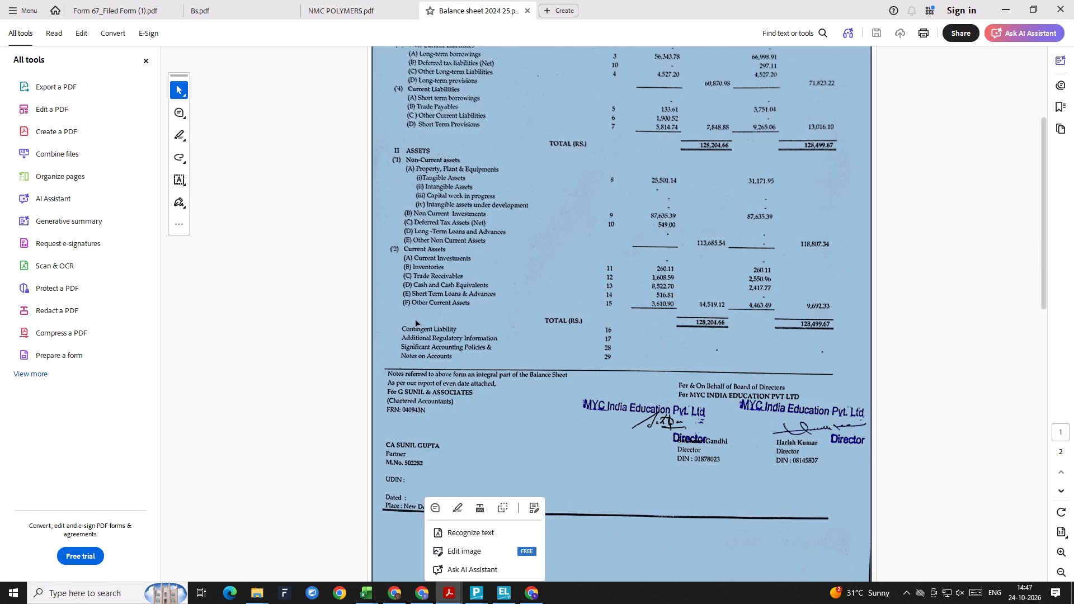
{"action": "scroll", "coordinate": [413, 322], "scroll_direction": "down", "scroll_amount": 2}
{"action": "left_click", "coordinate": [612, 223]}
{"action": "scroll", "coordinate": [527, 262], "scroll_direction": "down", "scroll_amount": 2}
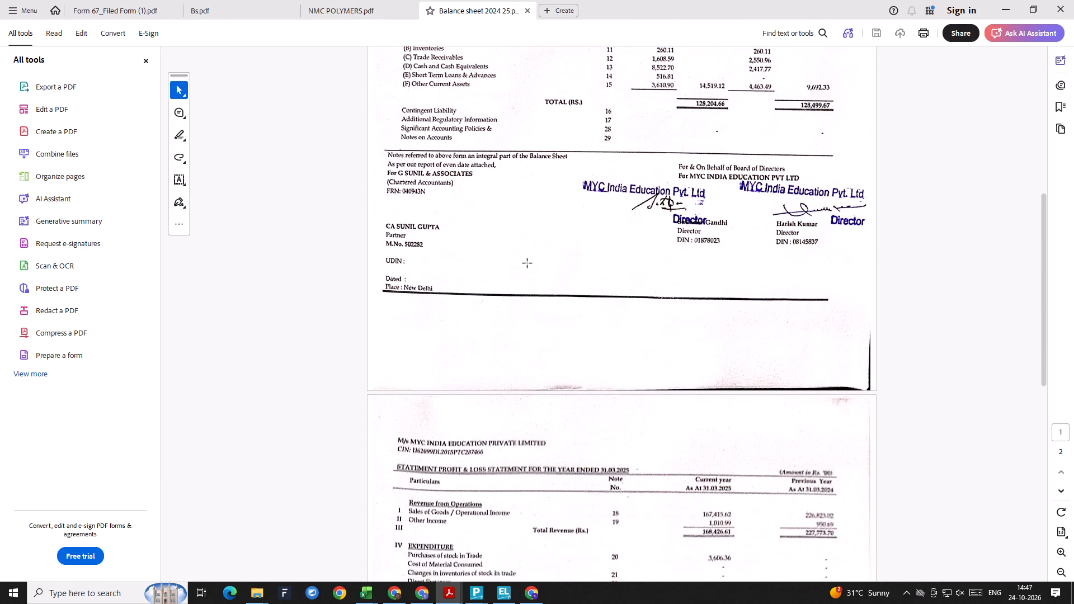
{"action": "scroll", "coordinate": [527, 263], "scroll_direction": "down", "scroll_amount": 8}
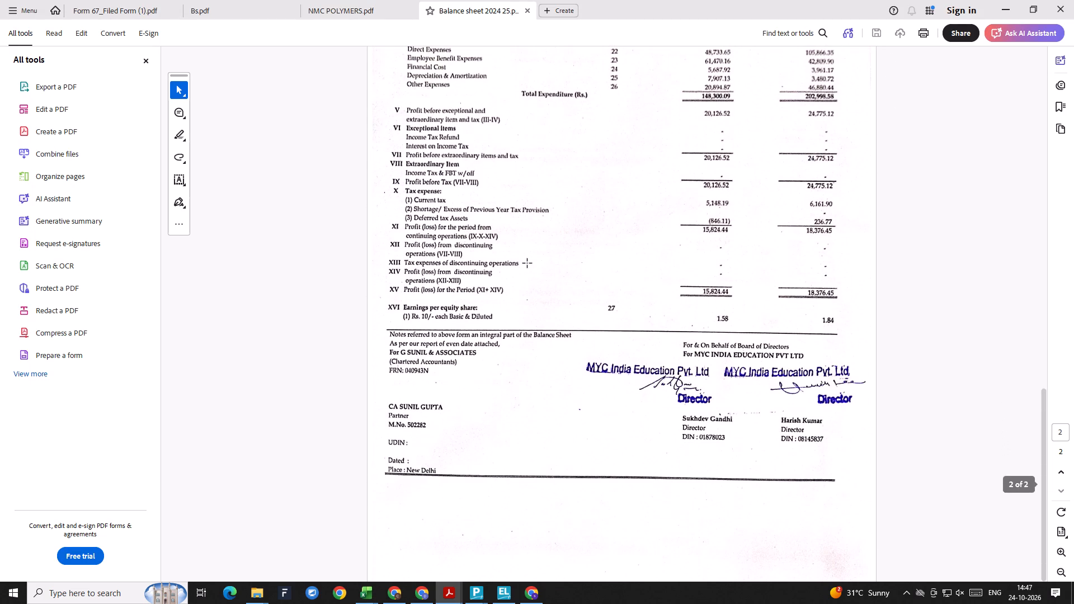
{"action": "scroll", "coordinate": [585, 272], "scroll_direction": "up", "scroll_amount": 3}
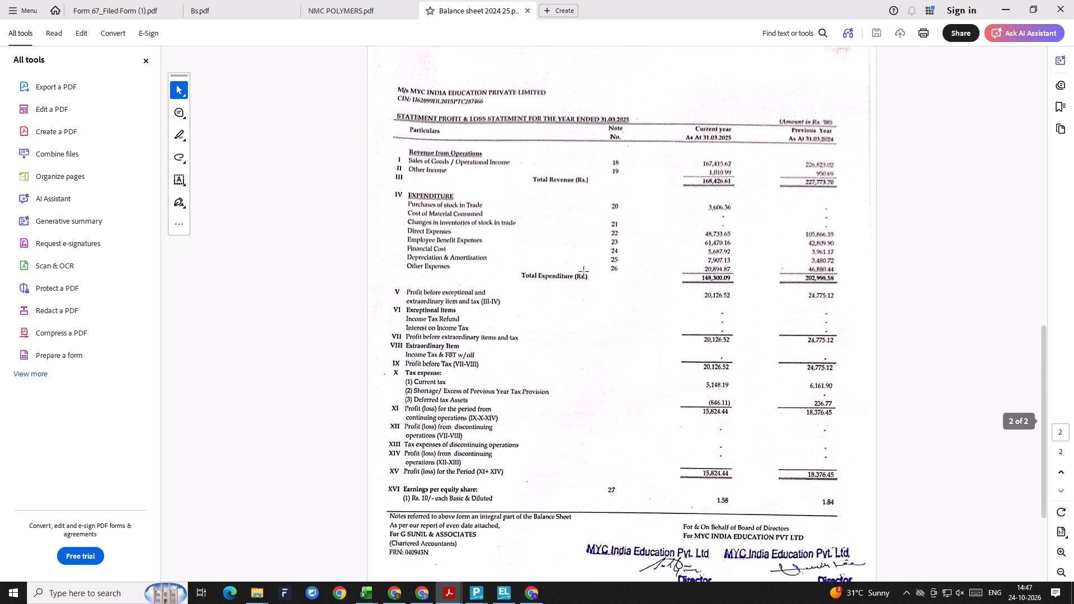
{"action": "scroll", "coordinate": [583, 272], "scroll_direction": "down", "scroll_amount": 3}
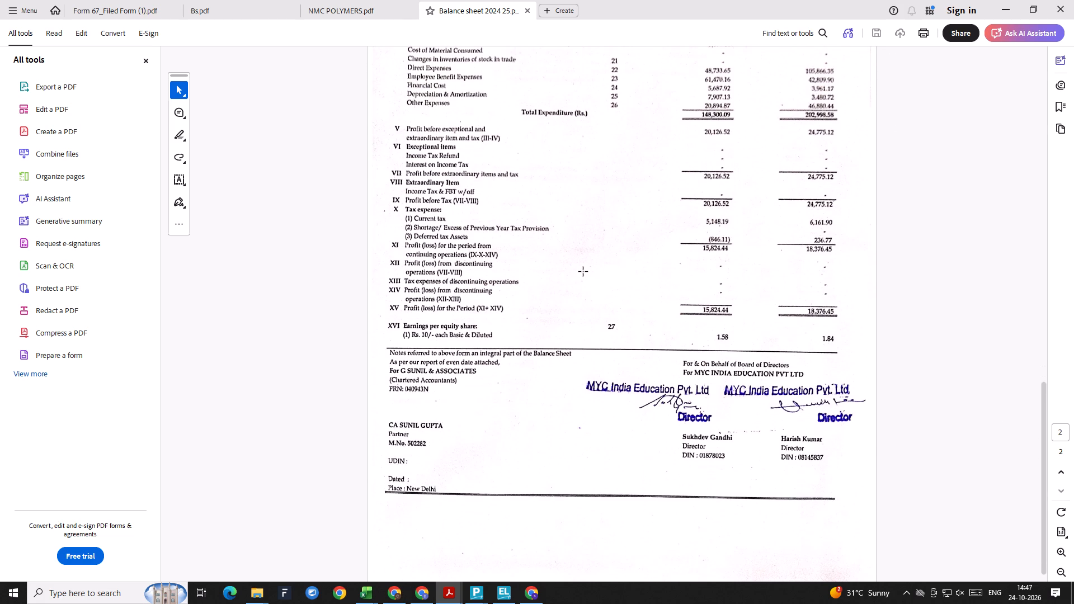
Switch back to the MYC FS FY 25-26 (Final) workbook in Excel.
{"action": "left_click", "coordinate": [374, 591]}
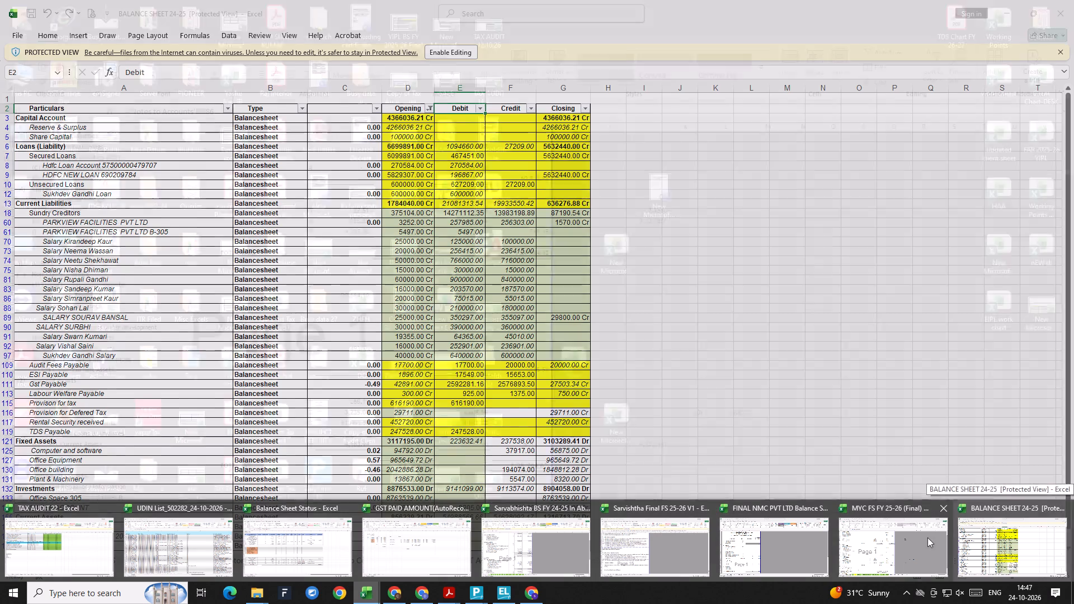
{"action": "left_click", "coordinate": [948, 545]}
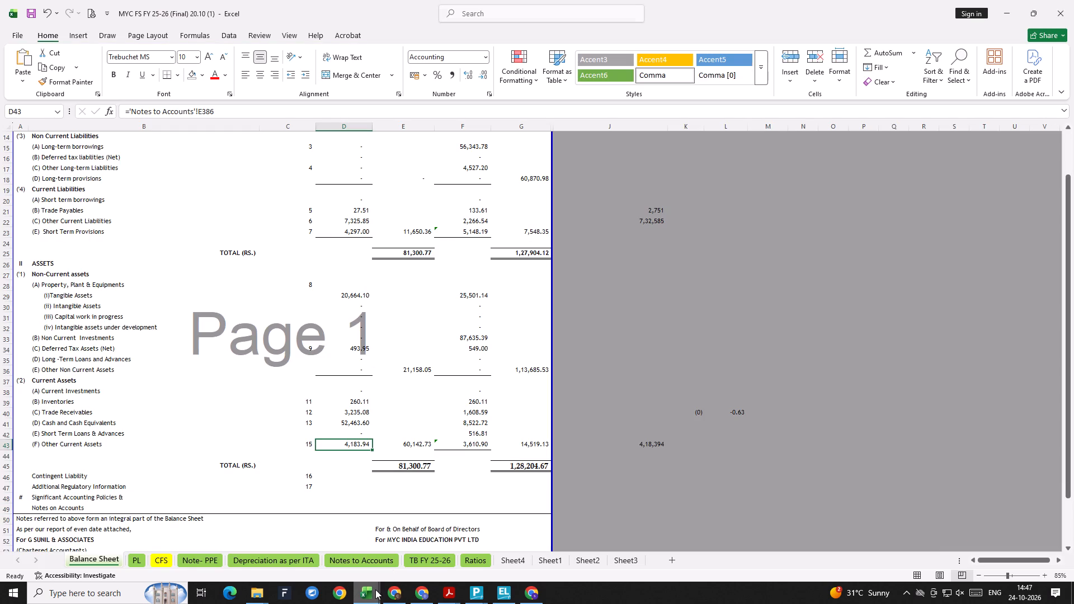
Switch from the workbook to the Balance sheet 2024 25 PDF at the Profit & Loss Statement.
{"action": "left_click", "coordinate": [375, 589]}
{"action": "left_click", "coordinate": [1016, 558]}
{"action": "left_click", "coordinate": [1072, 0]}
{"action": "left_click", "coordinate": [368, 588]}
{"action": "left_click", "coordinate": [441, 593]}
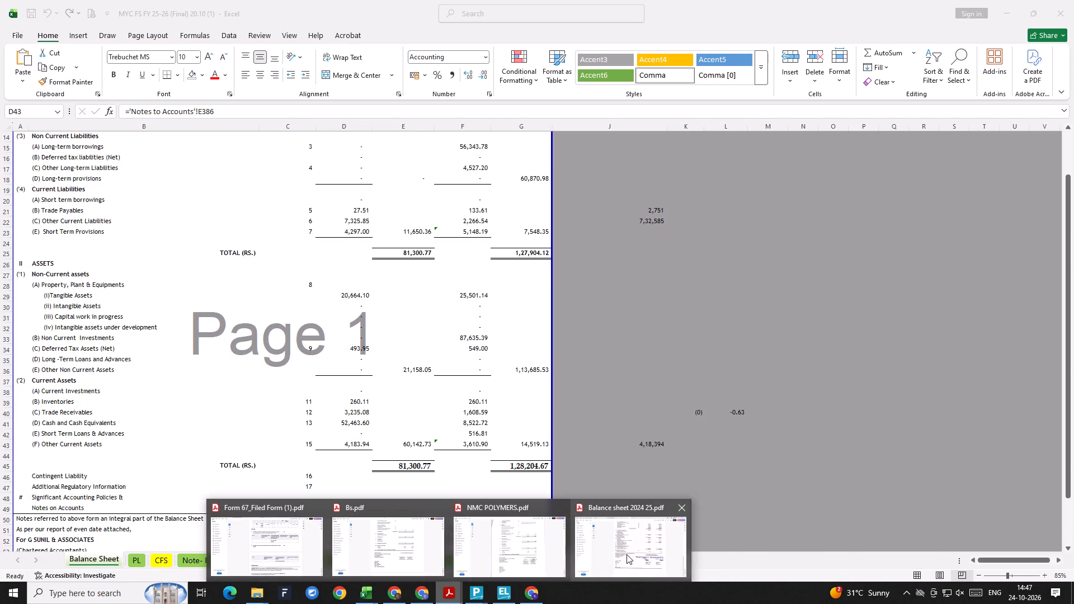
{"action": "left_click", "coordinate": [630, 537]}
{"action": "scroll", "coordinate": [764, 376], "scroll_direction": "up", "scroll_amount": 8}
{"action": "scroll", "coordinate": [738, 358], "scroll_direction": "down", "scroll_amount": 2}
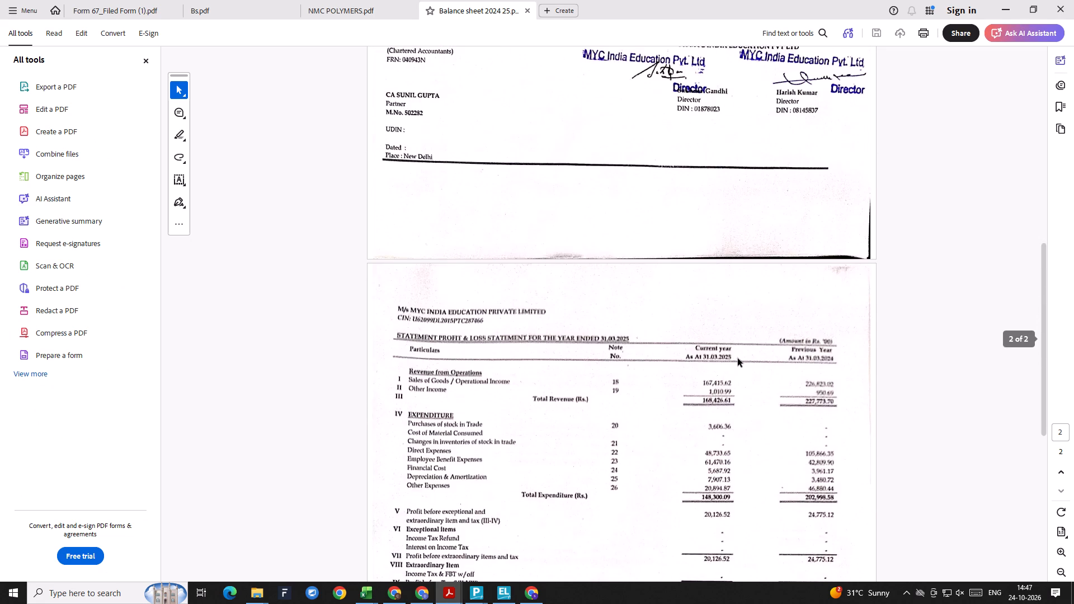
Compare the previous-year column of the PL sheet with the signed Profit & Loss Statement in the PDF.
{"action": "key", "text": "alt+Tab"}
{"action": "left_click", "coordinate": [128, 561]}
{"action": "scroll", "coordinate": [280, 312], "scroll_direction": "up", "scroll_amount": 4}
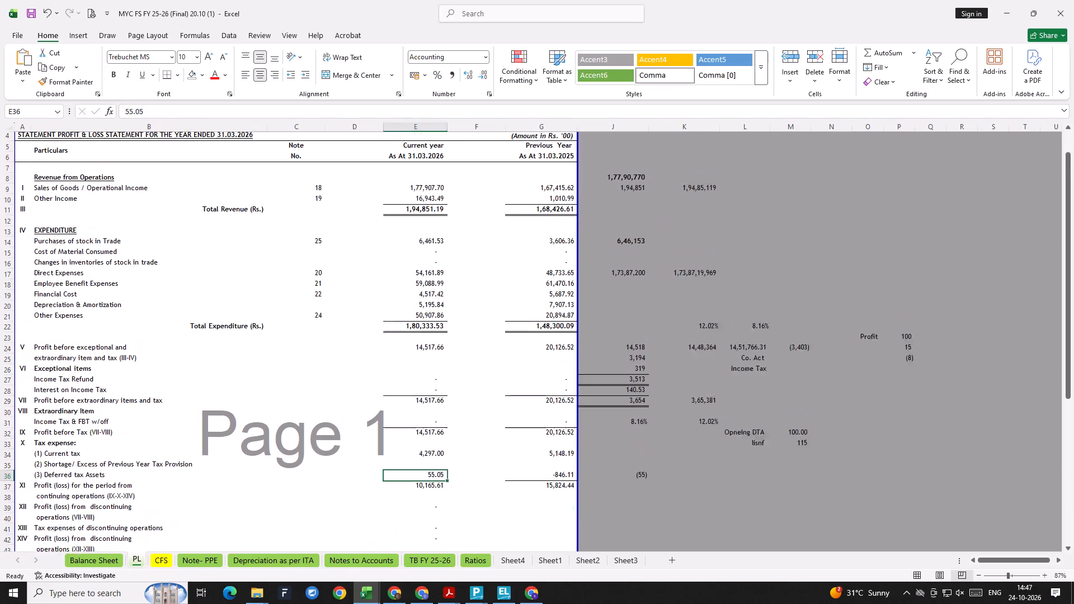
{"action": "left_click", "coordinate": [427, 282]}
{"action": "key", "text": "alt+Tab"}
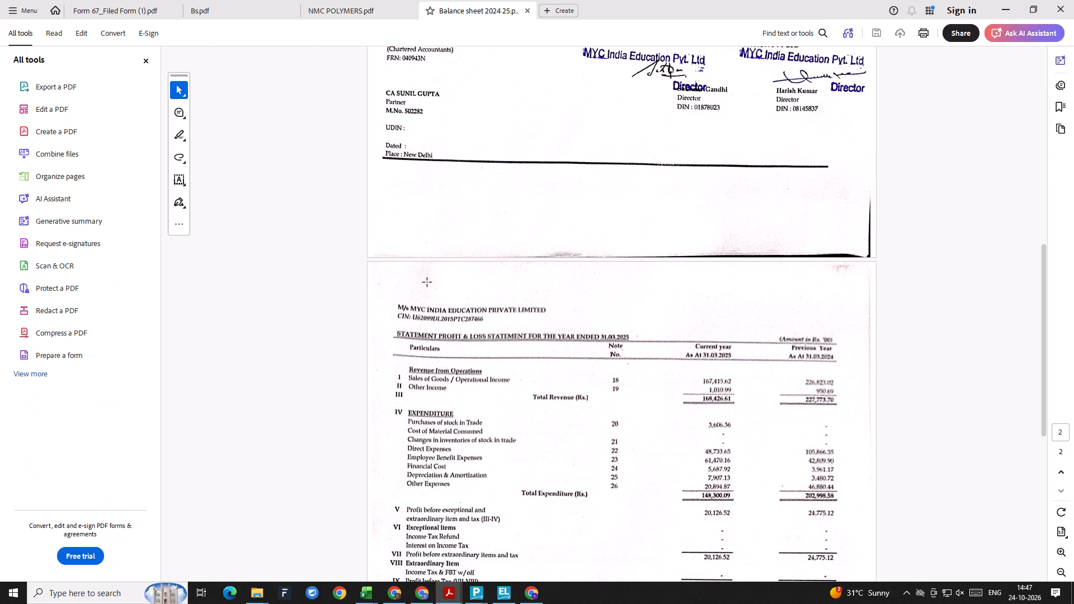
{"action": "scroll", "coordinate": [426, 297], "scroll_direction": "down", "scroll_amount": 1}
{"action": "key", "text": "alt+Tab"}
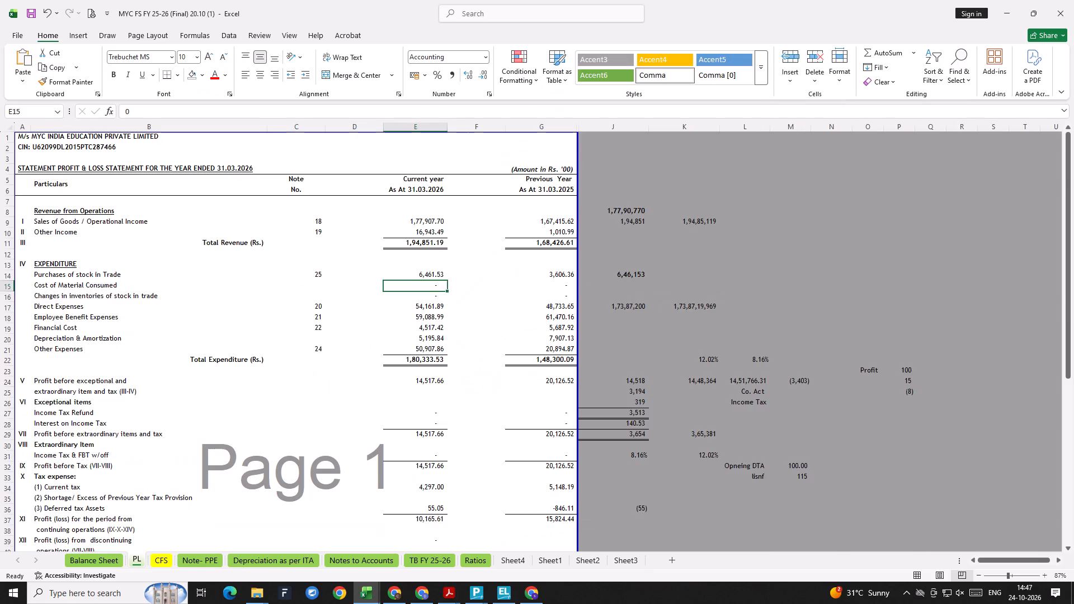
{"action": "scroll", "coordinate": [470, 338], "scroll_direction": "down", "scroll_amount": 3}
{"action": "key", "text": "alt+Tab"}
{"action": "scroll", "coordinate": [474, 342], "scroll_direction": "down", "scroll_amount": 2}
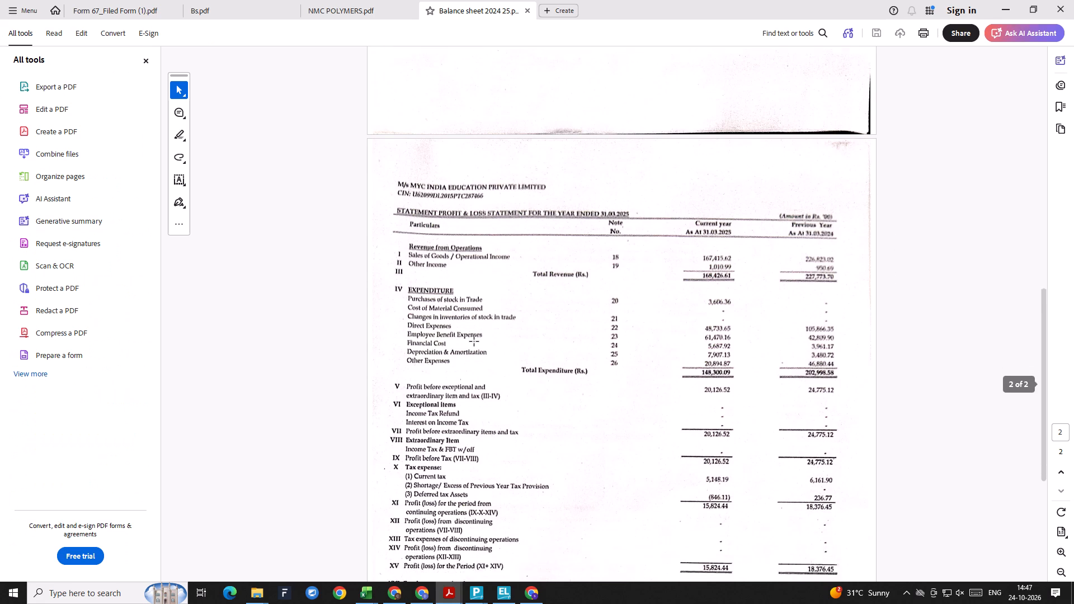
{"action": "key", "text": "alt+Tab"}
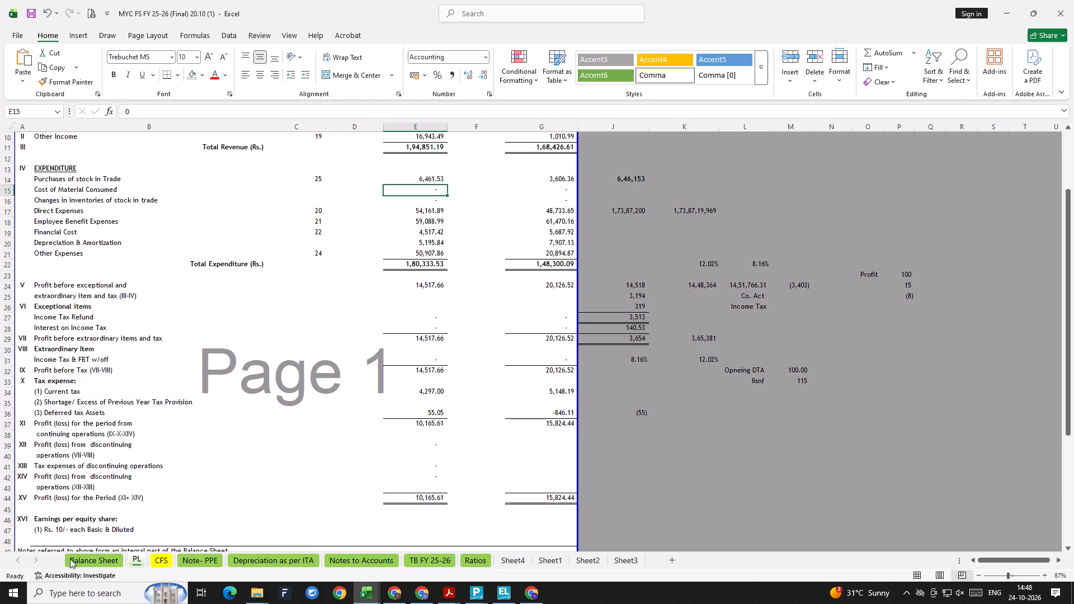
Compare the previous-year shareholders' funds and non-current liabilities on the Balance Sheet with the signed PDF Balance Sheet.
{"action": "left_click", "coordinate": [96, 558]}
{"action": "scroll", "coordinate": [438, 233], "scroll_direction": "up", "scroll_amount": 4}
{"action": "scroll", "coordinate": [496, 149], "scroll_direction": "up", "scroll_amount": 2}
{"action": "left_click", "coordinate": [491, 212]}
{"action": "key", "text": "alt+Tab"}
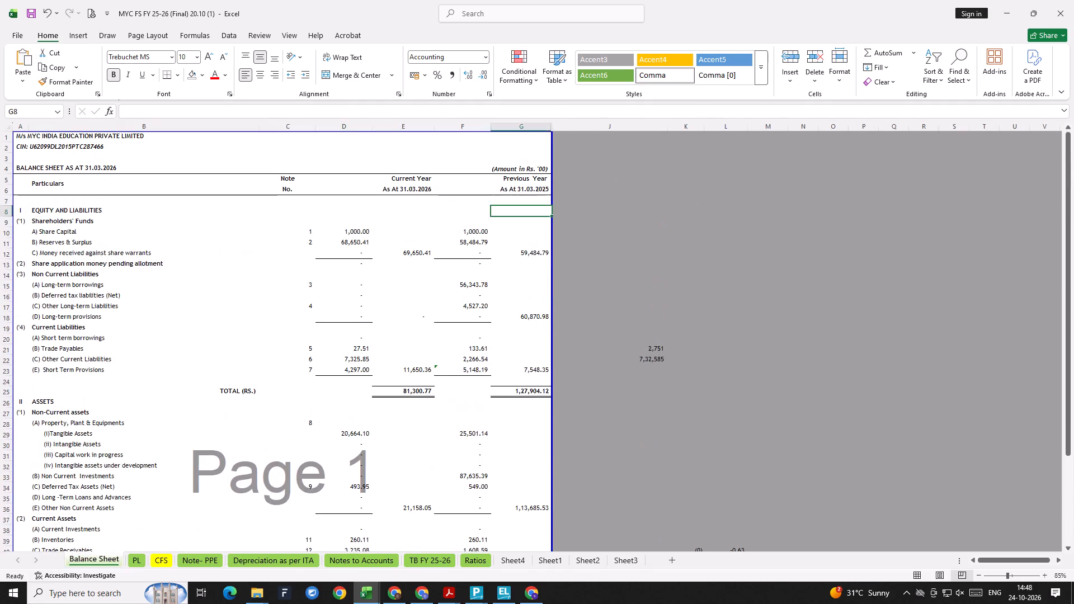
{"action": "scroll", "coordinate": [491, 212], "scroll_direction": "up", "scroll_amount": 14}
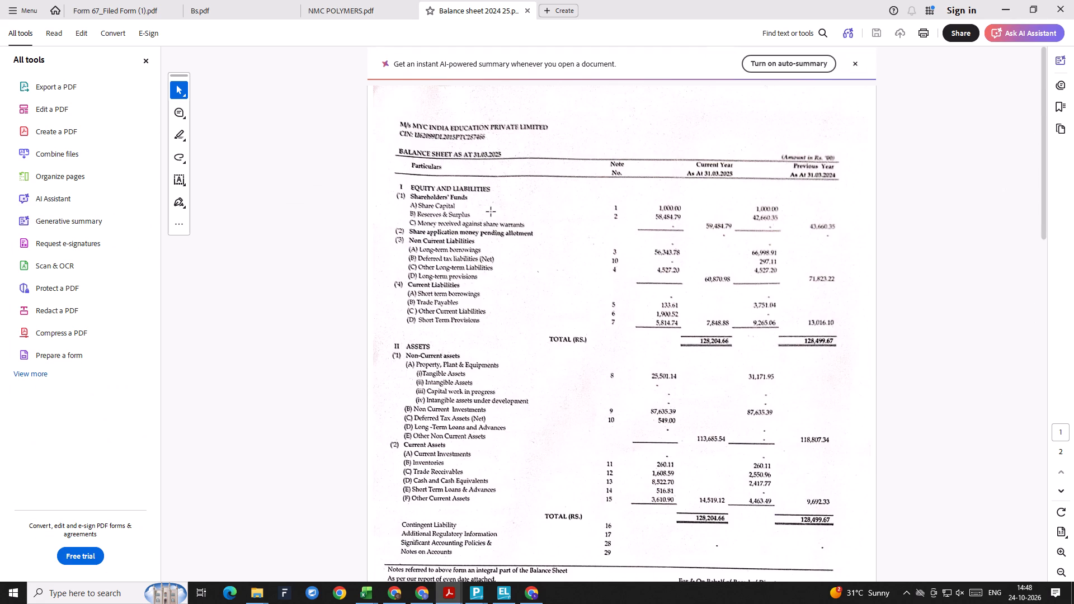
{"action": "key", "text": "alt+Tab"}
{"action": "key", "text": "Down"}
{"action": "key", "text": "Down"}
{"action": "key", "text": "Down"}
{"action": "key", "text": "Down"}
{"action": "key", "text": "Down"}
{"action": "key", "text": "Down"}
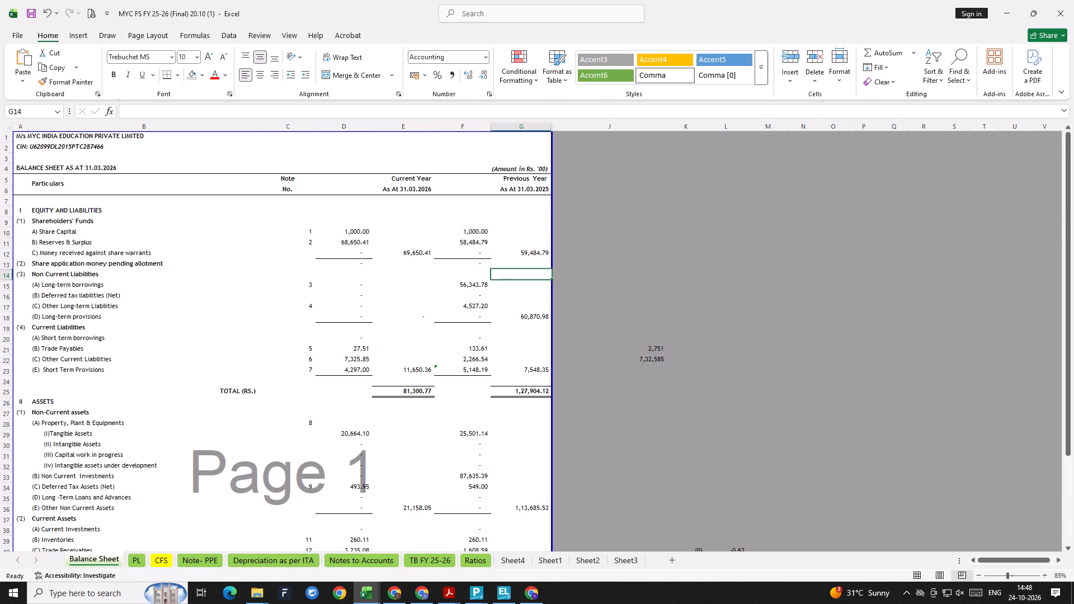
{"action": "key", "text": "Down"}
{"action": "key", "text": "alt+Tab"}
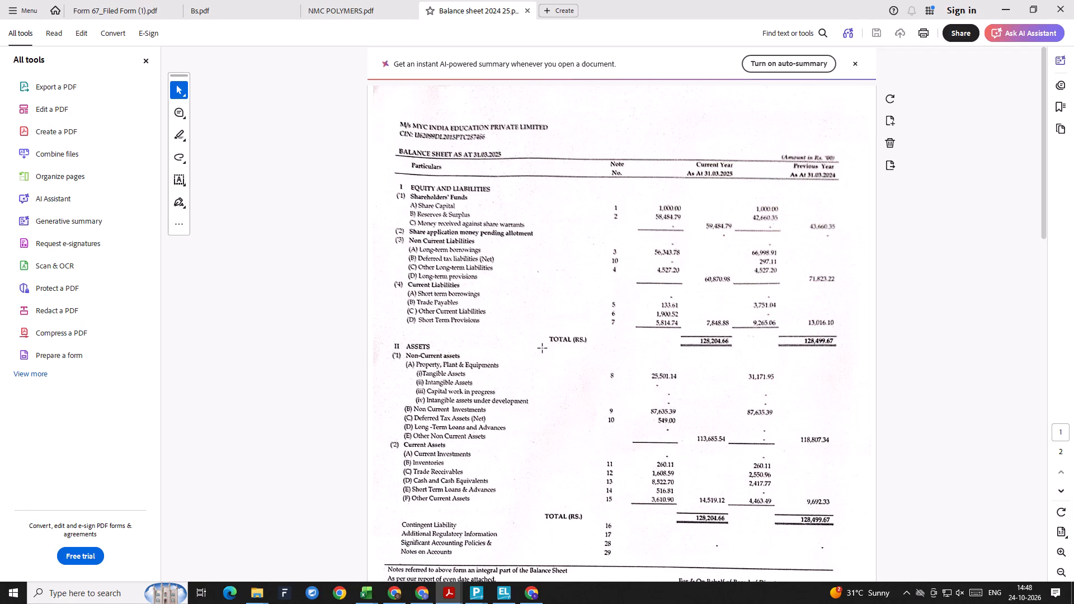
{"action": "key", "text": "alt+Tab"}
{"action": "scroll", "coordinate": [543, 348], "scroll_direction": "down", "scroll_amount": 4}
{"action": "scroll", "coordinate": [516, 329], "scroll_direction": "up", "scroll_amount": 2}
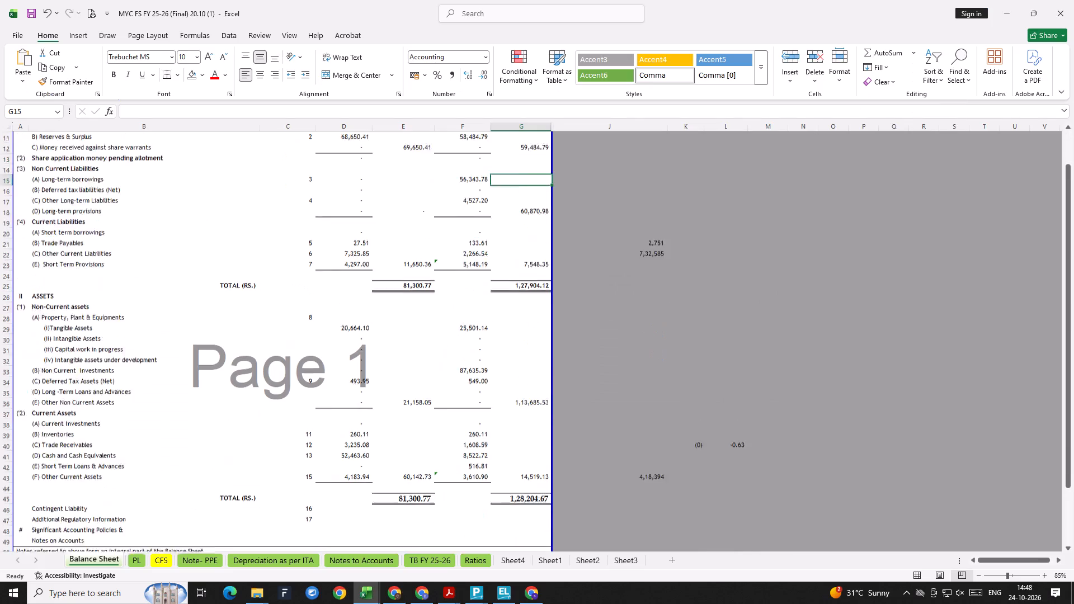
{"action": "scroll", "coordinate": [516, 328], "scroll_direction": "up", "scroll_amount": 1}
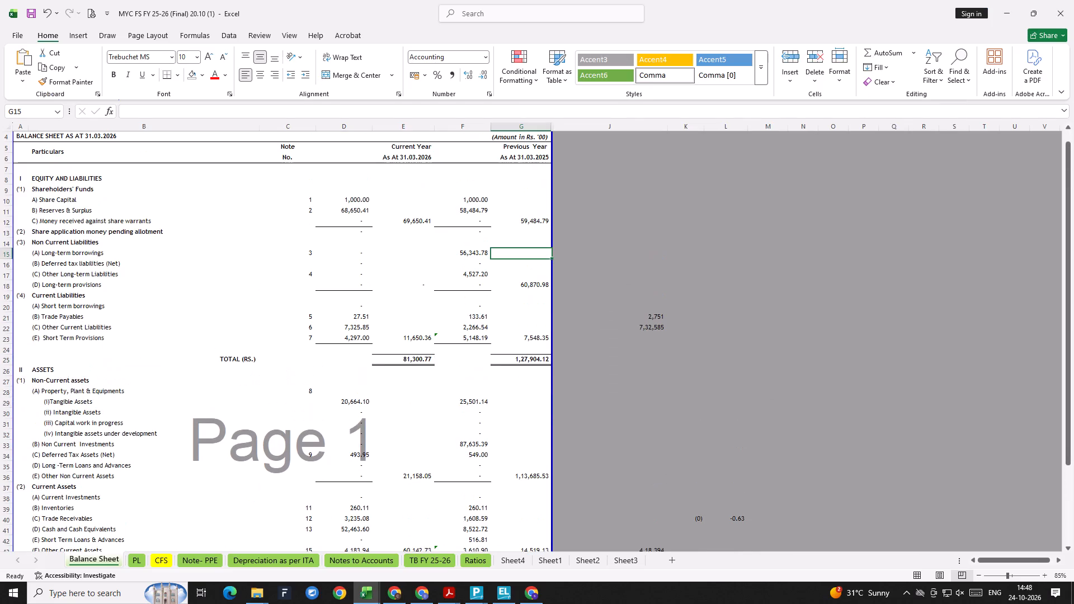
{"action": "key", "text": "Left"}
{"action": "key", "text": "Down"}
{"action": "key", "text": "alt+Tab"}
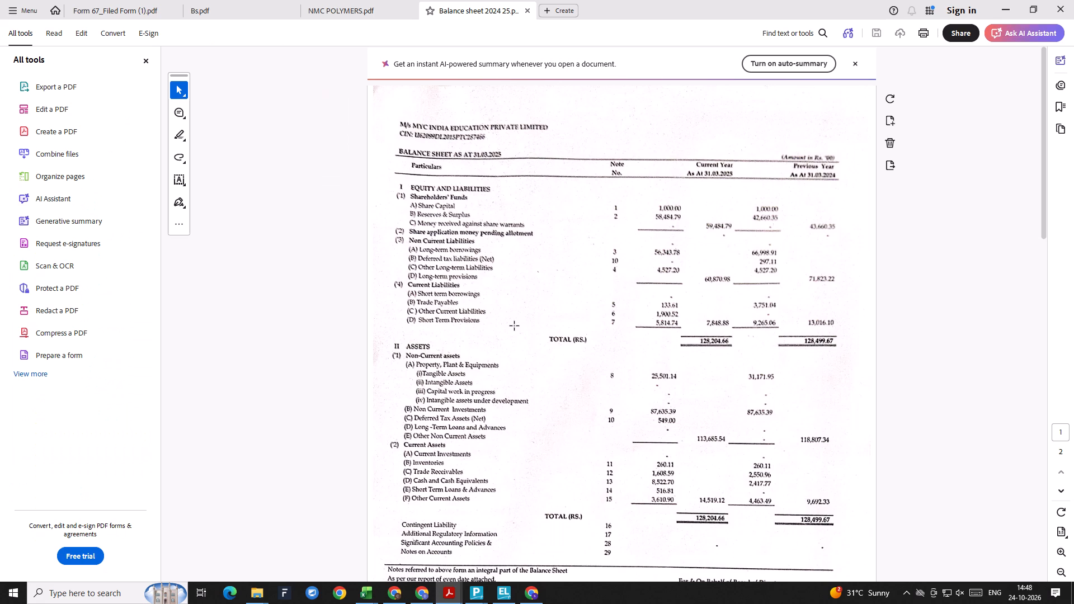
Compare the previous-year current liabilities, down to Short Term Provisions, with the signed PDF Balance Sheet.
{"action": "key", "text": "alt+Tab"}
{"action": "key", "text": "Down"}
{"action": "key", "text": "Down"}
{"action": "key", "text": "Down"}
{"action": "key", "text": "Down"}
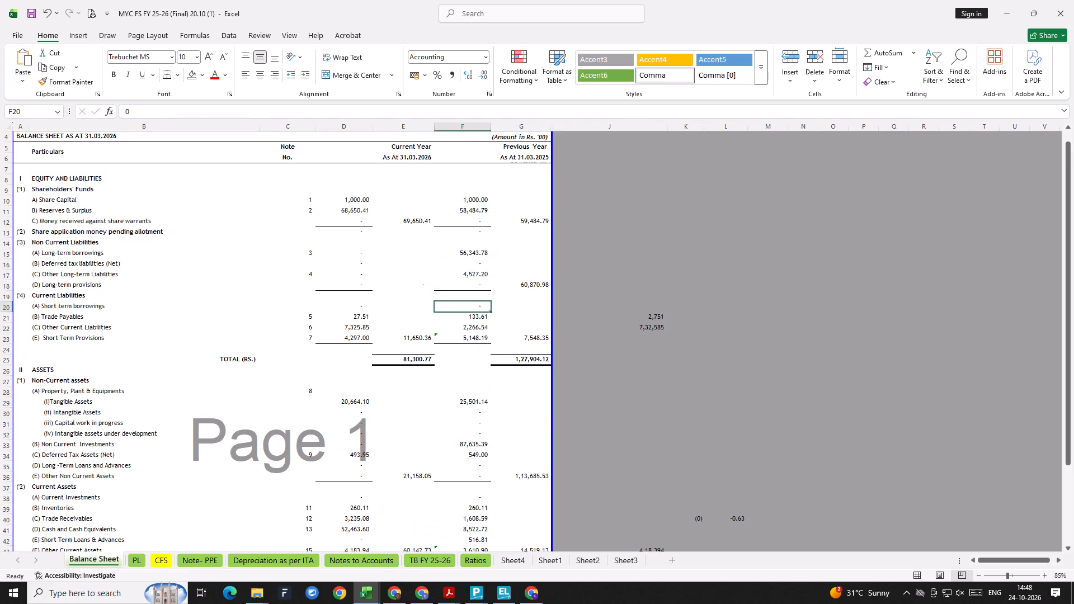
{"action": "key", "text": "alt+Tab"}
{"action": "key", "text": "alt+Tab"}
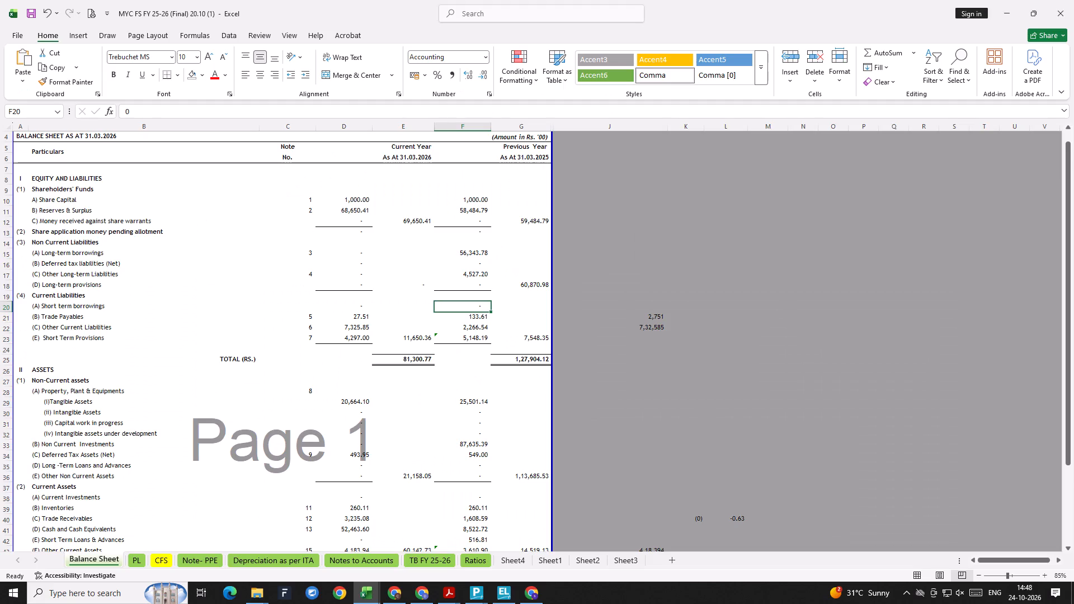
{"action": "key", "text": "Down"}
{"action": "key", "text": "Down"}
{"action": "key", "text": "Down"}
{"action": "key", "text": "alt+Tab"}
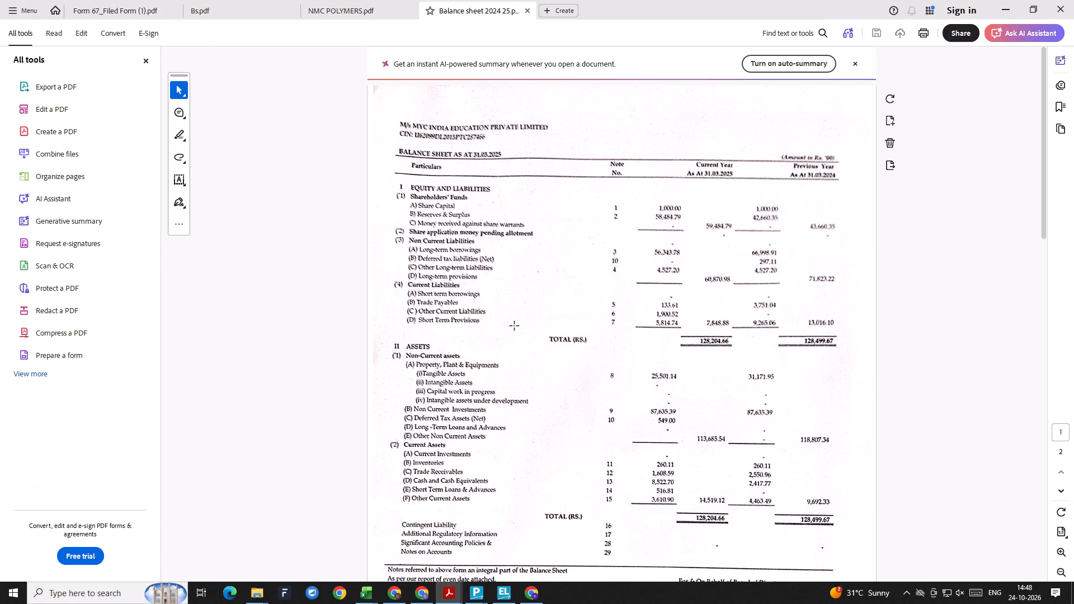
{"action": "key", "text": "alt+Tab"}
In Note (7) Short Term Provision of Notes to Accounts, set the 31 March 2025 provision for tax to 5814.74.
{"action": "key", "text": "ctrl+bracketleft"}
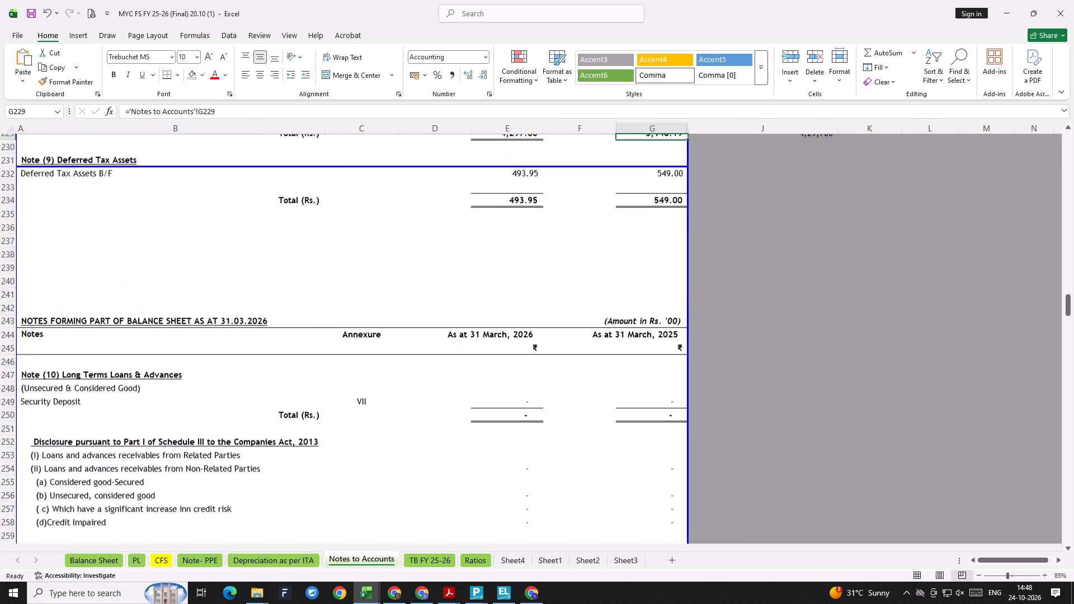
{"action": "key", "text": "Up"}
{"action": "key", "text": "Up"}
{"action": "key", "text": "Up"}
{"action": "key", "text": "Up"}
{"action": "key", "text": "Up"}
{"action": "key", "text": "Up"}
{"action": "key", "text": "Down"}
{"action": "key", "text": "Down"}
{"action": "key", "text": "Down"}
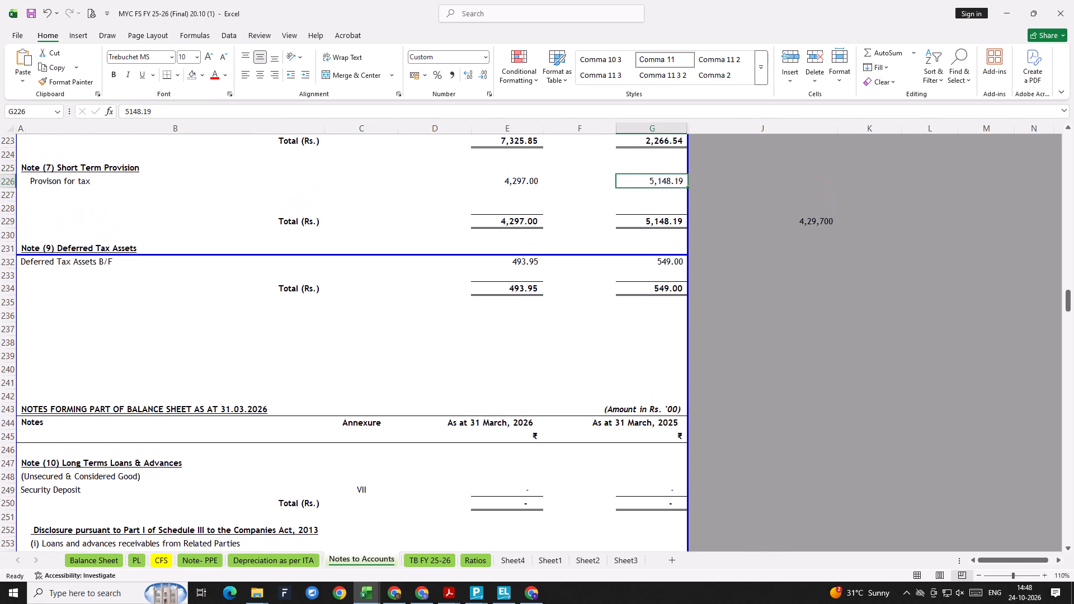
{"action": "key", "text": "alt+Tab"}
{"action": "key", "text": "alt+Tab"}
{"action": "type", "text": "5814."}
{"action": "key", "text": "BackSpace"}
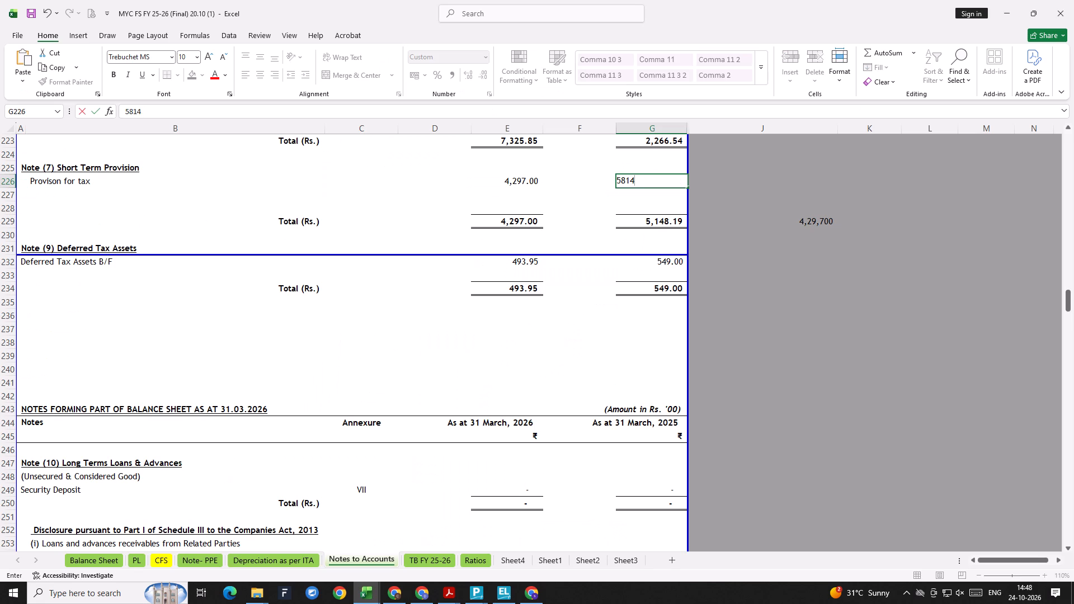
{"action": "type", "text": ".74"}
{"action": "key", "text": "Return"}
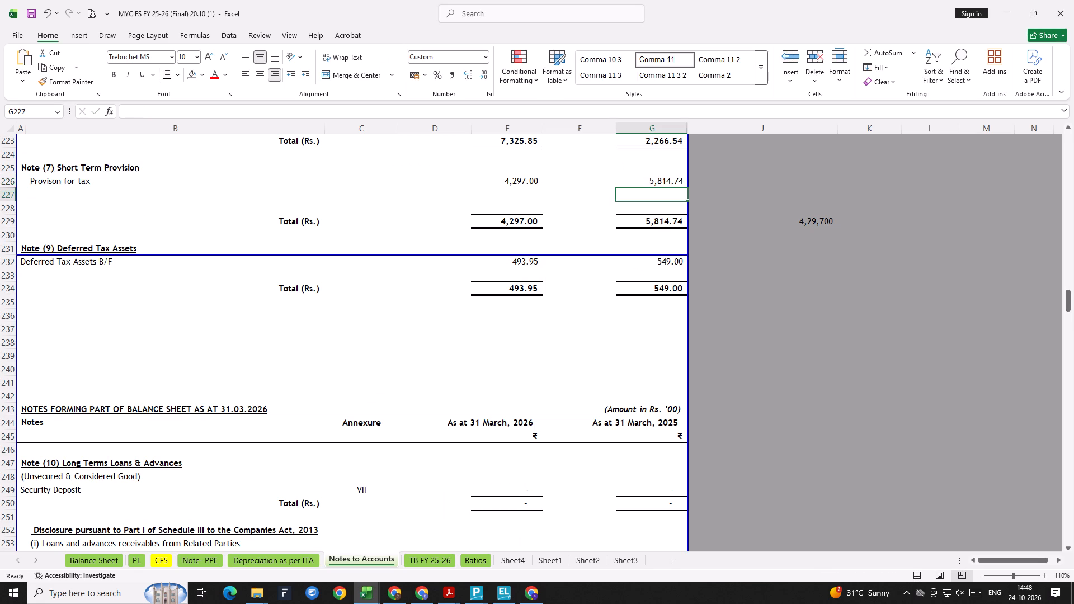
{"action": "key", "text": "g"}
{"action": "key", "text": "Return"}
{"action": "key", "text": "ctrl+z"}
Return to the Balance Sheet and recheck the previous-year Other Current Liabilities, Short Term Provisions and totals against the signed PDF.
{"action": "key", "text": "ctrl+g"}
{"action": "key", "text": "Return"}
{"action": "scroll", "coordinate": [488, 355], "scroll_direction": "down", "scroll_amount": 2}
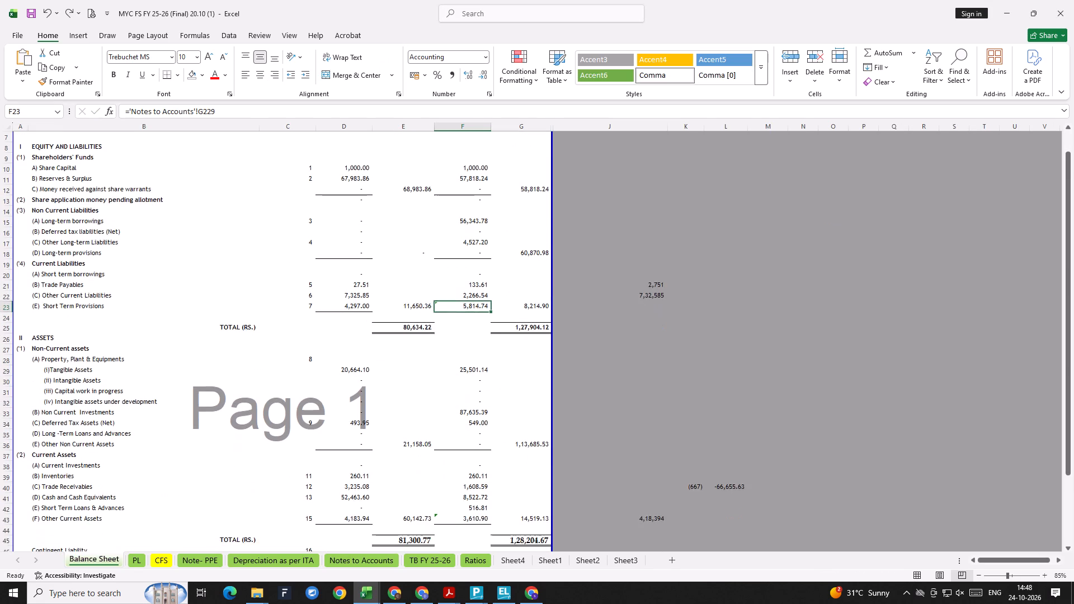
{"action": "scroll", "coordinate": [480, 357], "scroll_direction": "down", "scroll_amount": 1}
{"action": "key", "text": "alt+Tab"}
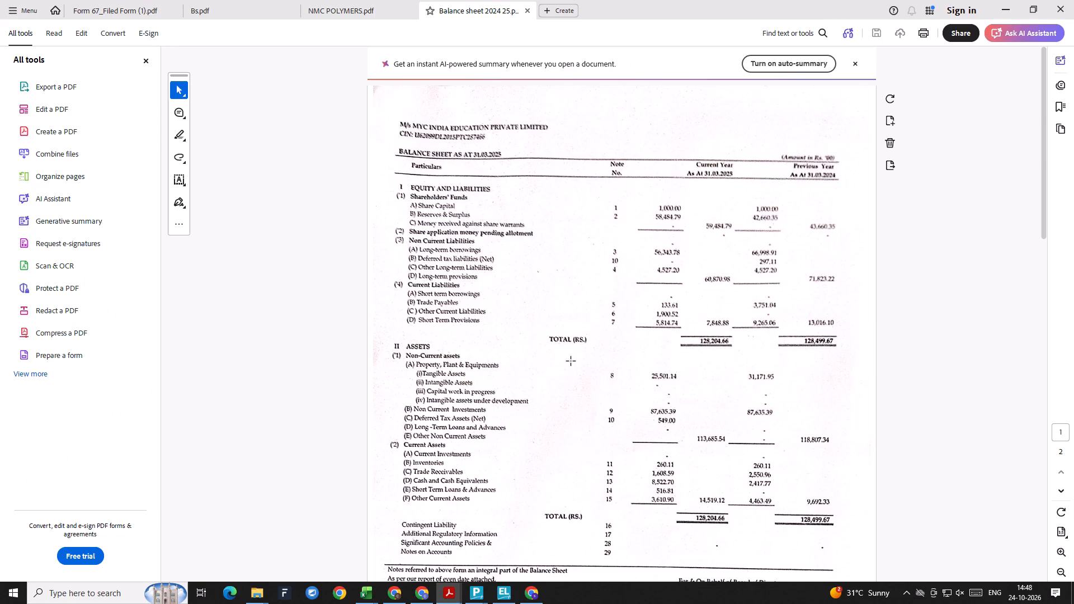
{"action": "key", "text": "alt+Tab"}
{"action": "key", "text": "alt+Tab"}
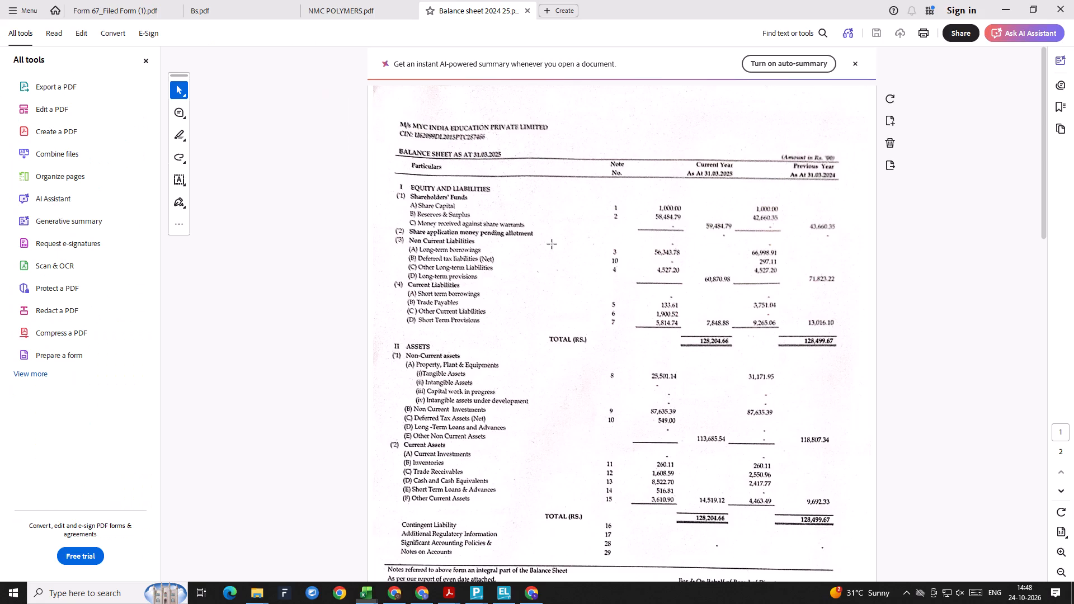
{"action": "key", "text": "alt+Tab"}
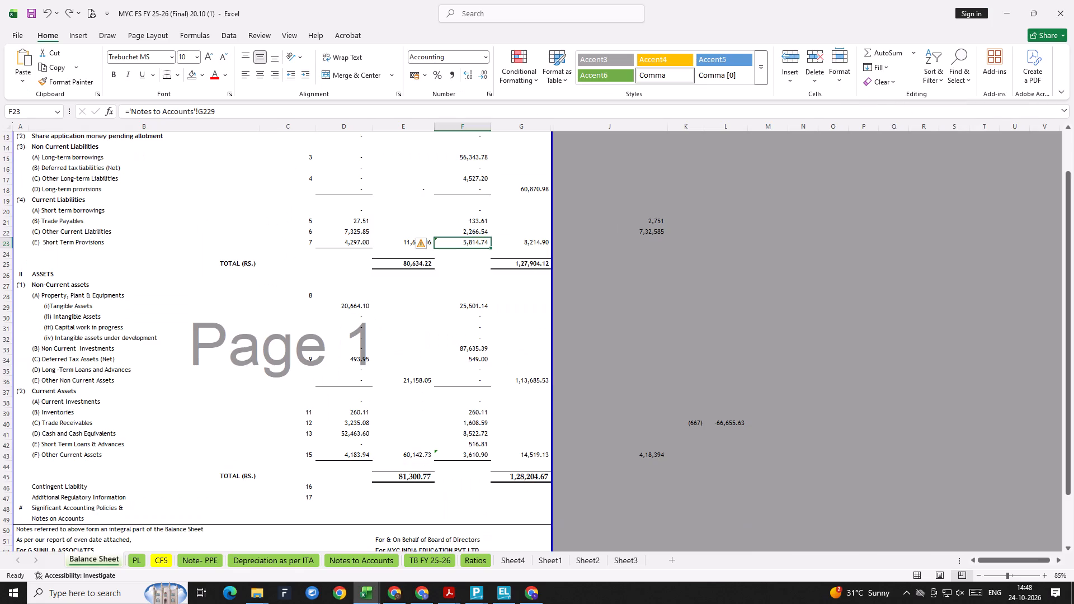
{"action": "key", "text": "Up"}
{"action": "key", "text": "Up"}
{"action": "key", "text": "Down"}
{"action": "key", "text": "alt+Tab"}
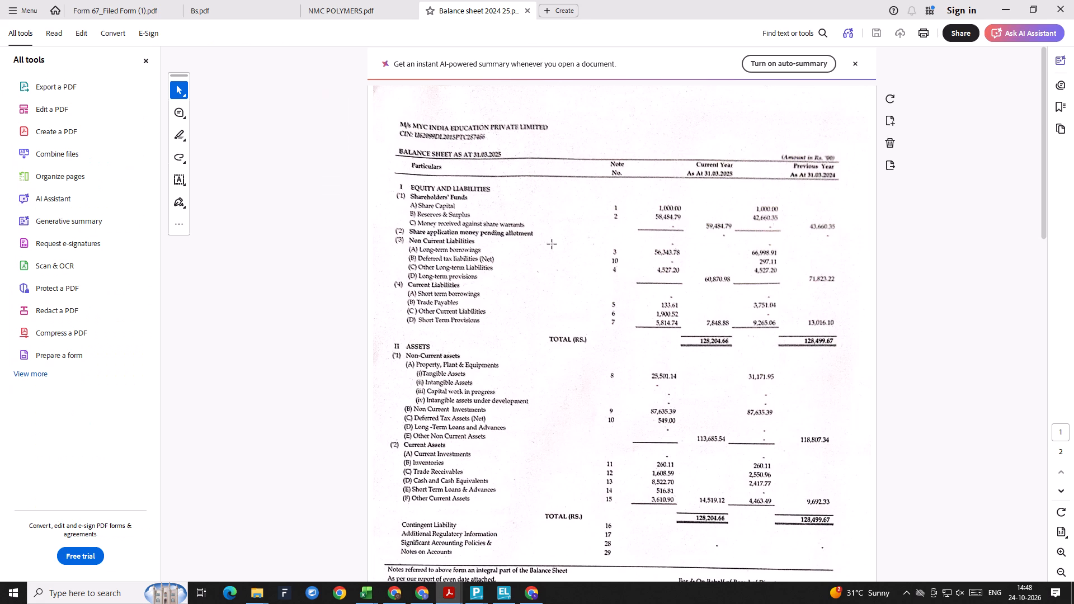
{"action": "key", "text": "alt+Tab"}
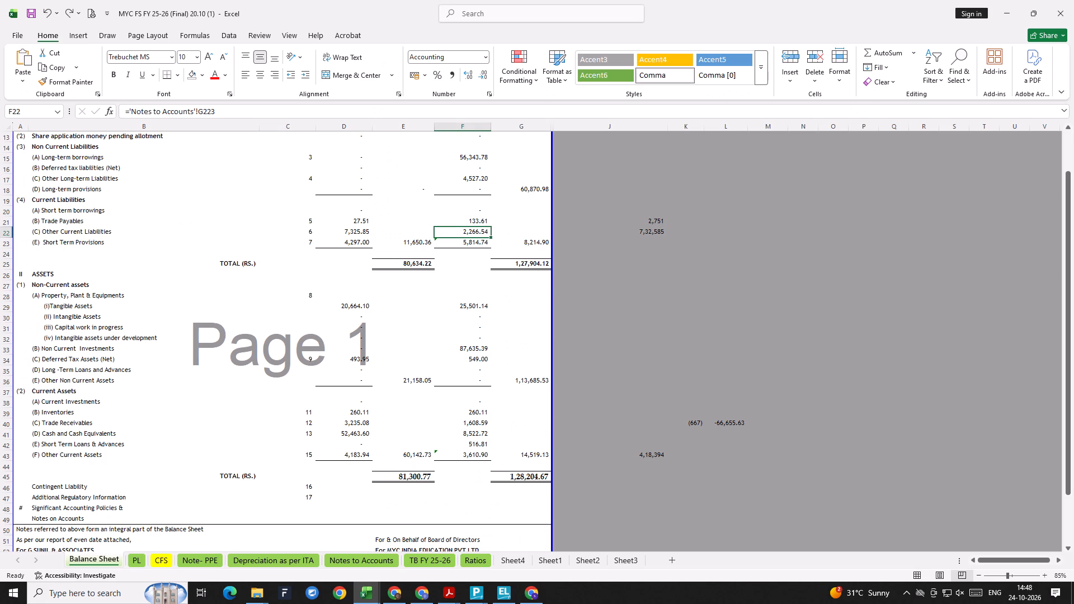
{"action": "key", "text": "alt+Tab"}
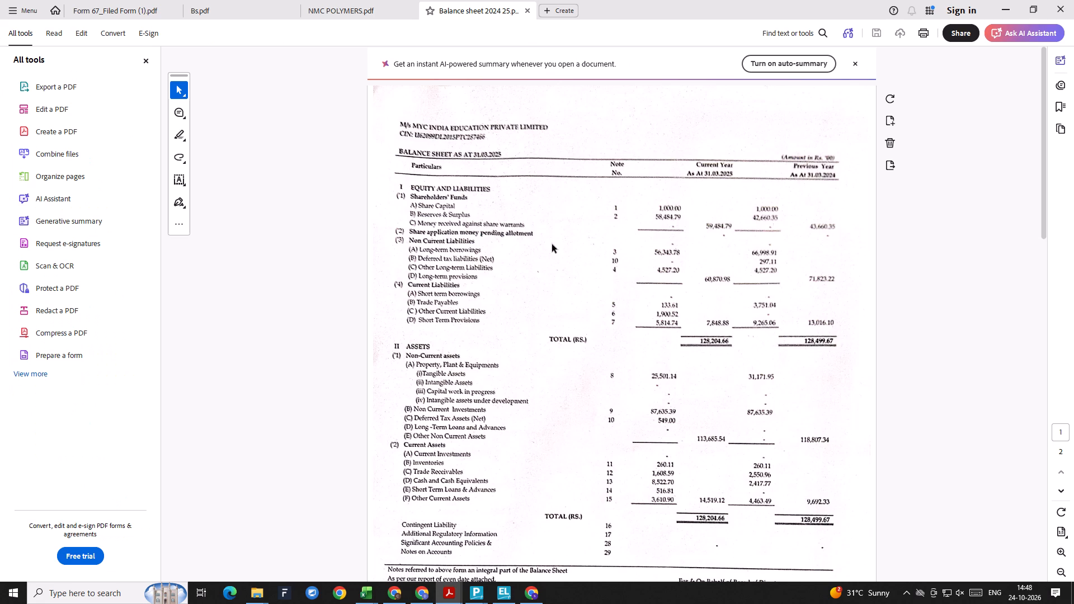
{"action": "key", "text": "alt+Tab"}
Compare the previous-year Reserves & Surplus on the Balance Sheet with the figure in the signed PDF Balance Sheet.
{"action": "key", "text": "Up"}
{"action": "key", "text": "Up"}
{"action": "key", "text": "Up"}
{"action": "key", "text": "Up"}
{"action": "key", "text": "Up"}
{"action": "key", "text": "Up"}
{"action": "key", "text": "Up"}
{"action": "key", "text": "Up"}
{"action": "key", "text": "Up"}
{"action": "key", "text": "Up"}
{"action": "key", "text": "Up"}
{"action": "key", "text": "Up"}
{"action": "key", "text": "Up"}
{"action": "key", "text": "Up"}
{"action": "key", "text": "Up"}
{"action": "key", "text": "Up"}
{"action": "key", "text": "Up"}
{"action": "key", "text": "Up"}
{"action": "key", "text": "Up"}
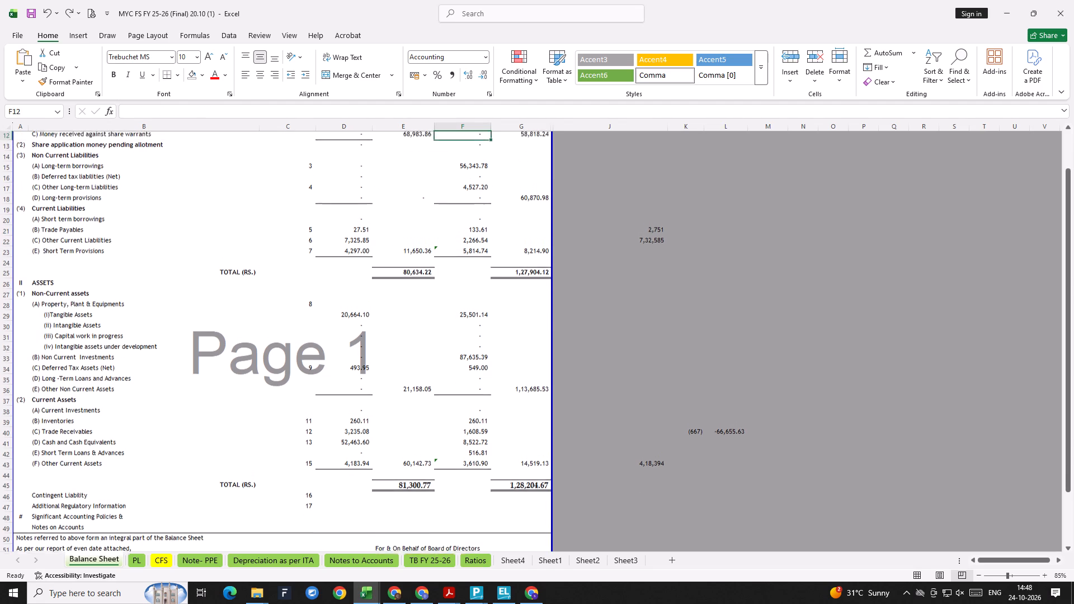
{"action": "key", "text": "Up"}
{"action": "key", "text": "Up"}
{"action": "key", "text": "Up"}
{"action": "key", "text": "Up"}
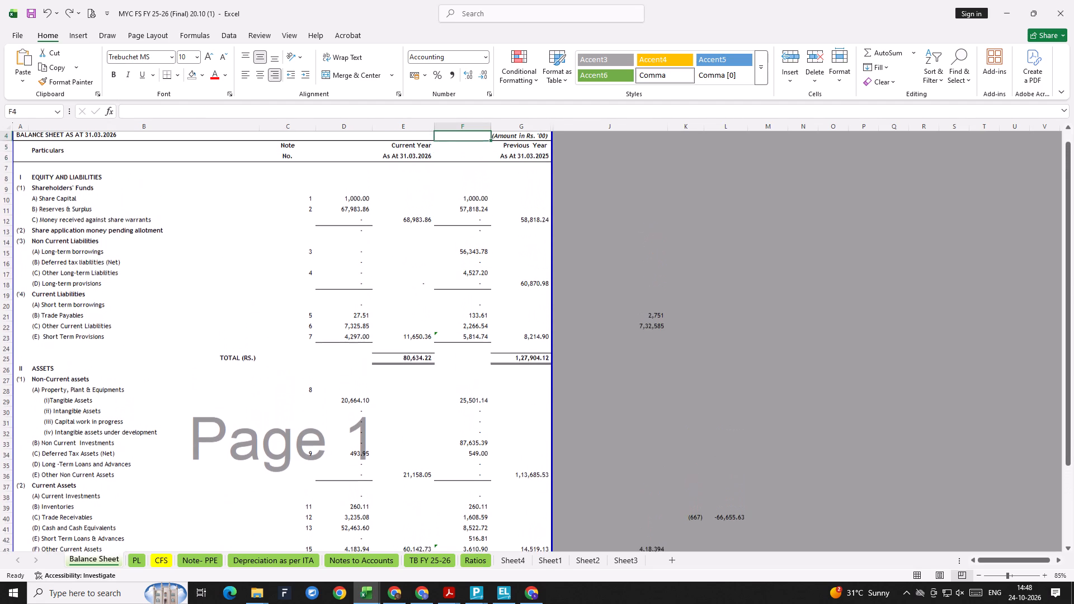
{"action": "key", "text": "Down"}
{"action": "key", "text": "Down"}
{"action": "key", "text": "Down"}
{"action": "key", "text": "Down"}
{"action": "key", "text": "Down"}
{"action": "key", "text": "Down"}
{"action": "key", "text": "Down"}
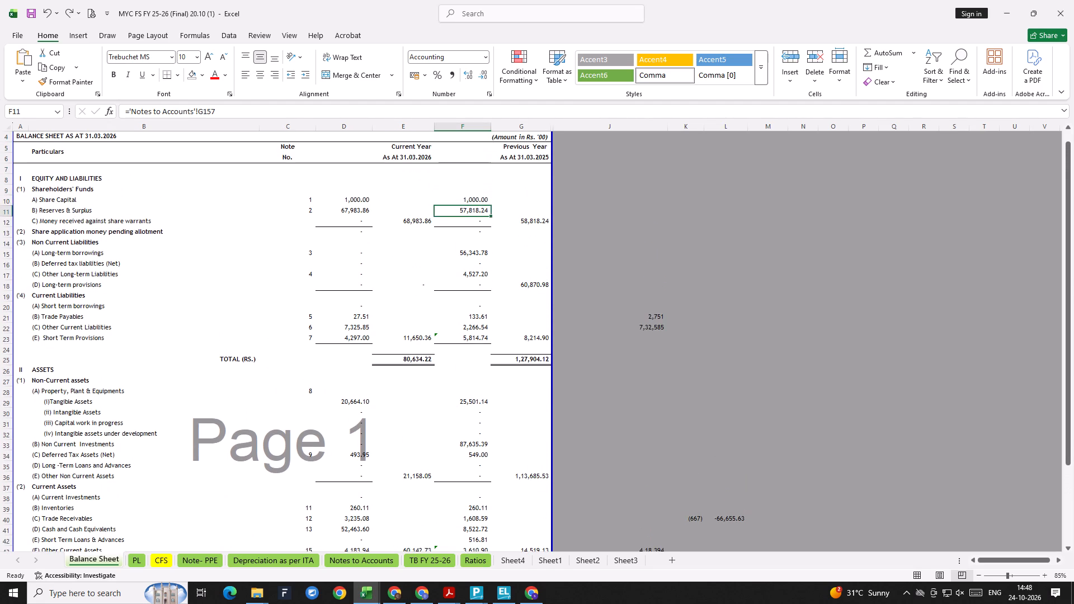
{"action": "key", "text": "alt+Tab"}
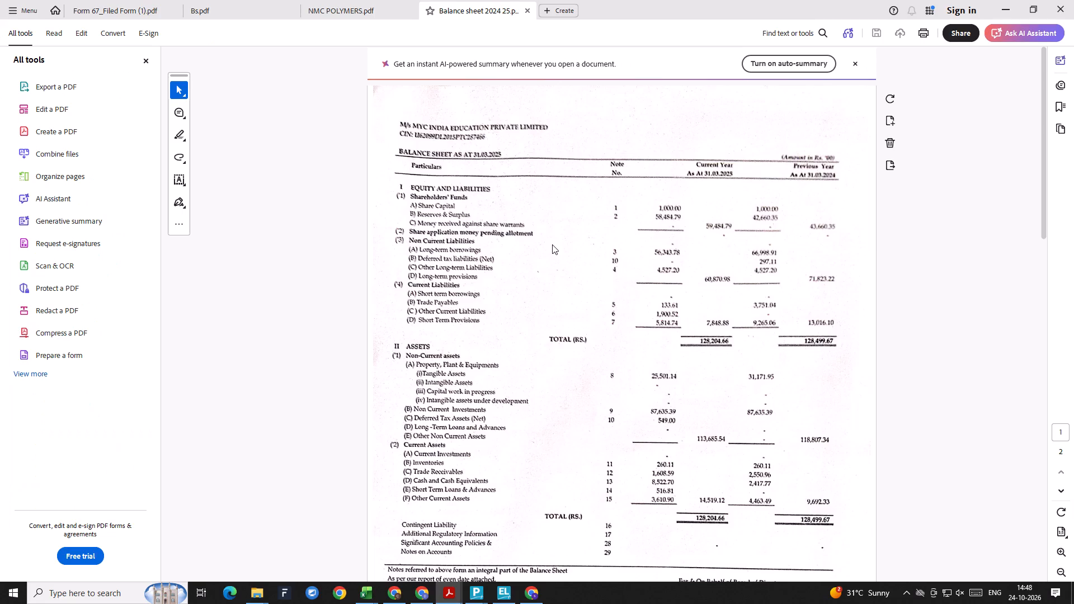
{"action": "key", "text": "alt+Tab"}
Trace the previous-year Reserves & Surplus to its Notes to Accounts breakdown and check the signed PDF's Profit & Loss statement.
{"action": "key", "text": "ctrl+bracketleft"}
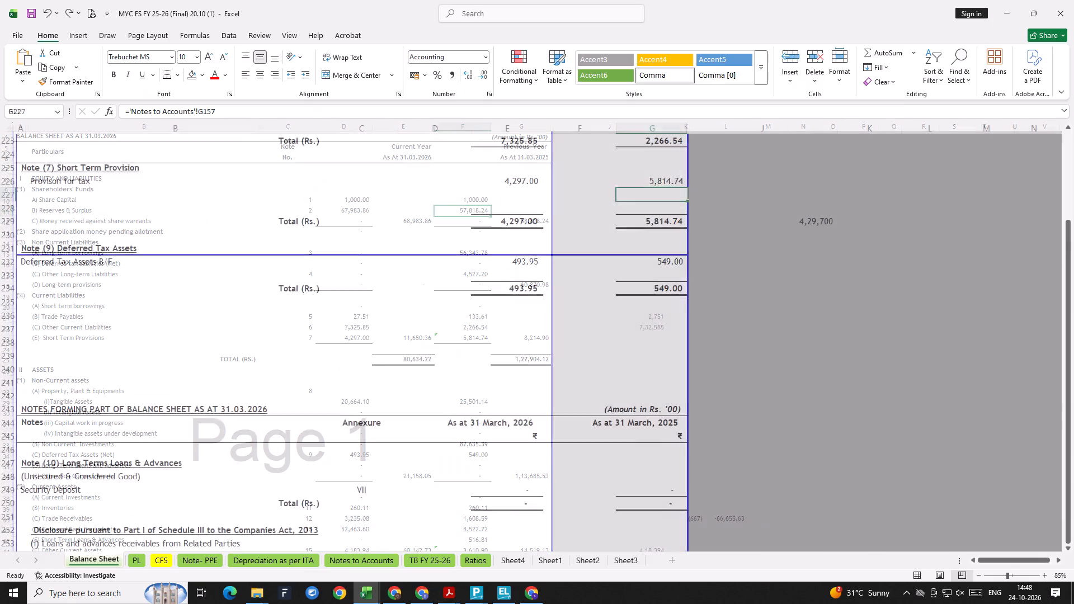
{"action": "key", "text": "Up"}
{"action": "key", "text": "Up"}
{"action": "key", "text": "Up"}
{"action": "key", "text": "Up"}
{"action": "key", "text": "Up"}
{"action": "key", "text": "Up"}
{"action": "key", "text": "Up"}
{"action": "key", "text": "Up"}
{"action": "key", "text": "Up"}
{"action": "key", "text": "Up"}
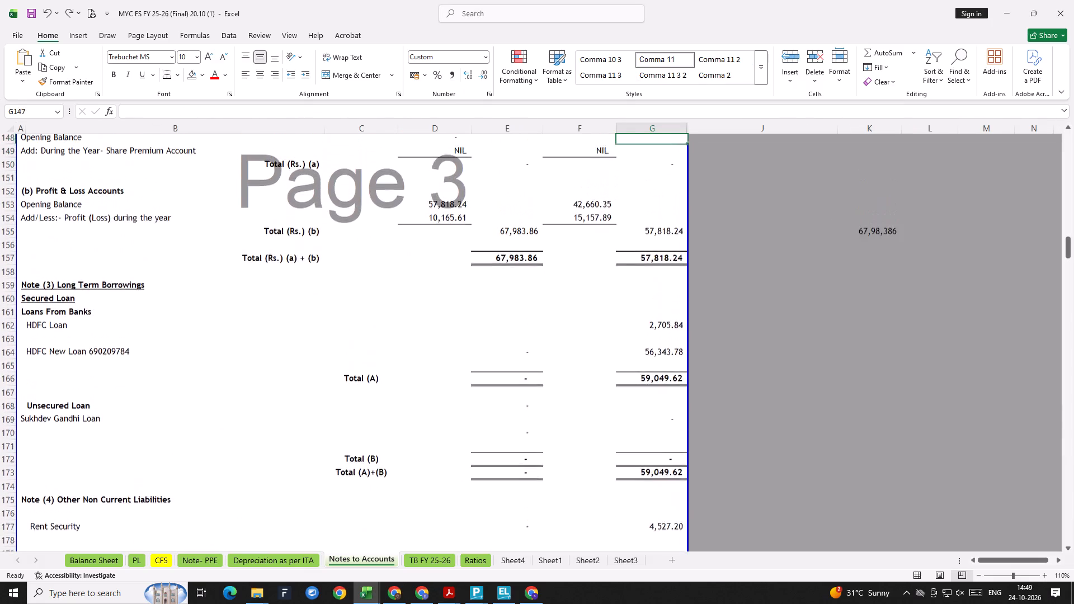
{"action": "key", "text": "Up"}
{"action": "key", "text": "alt+Tab"}
{"action": "scroll", "coordinate": [653, 336], "scroll_direction": "down", "scroll_amount": 9}
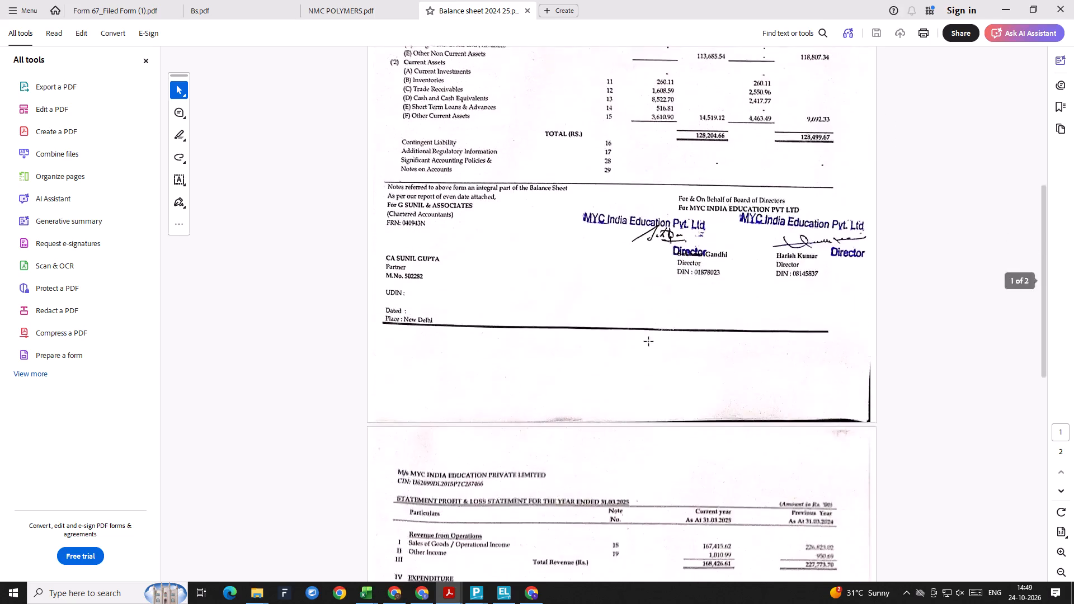
{"action": "scroll", "coordinate": [649, 342], "scroll_direction": "down", "scroll_amount": 5}
{"action": "scroll", "coordinate": [599, 339], "scroll_direction": "up", "scroll_amount": 5}
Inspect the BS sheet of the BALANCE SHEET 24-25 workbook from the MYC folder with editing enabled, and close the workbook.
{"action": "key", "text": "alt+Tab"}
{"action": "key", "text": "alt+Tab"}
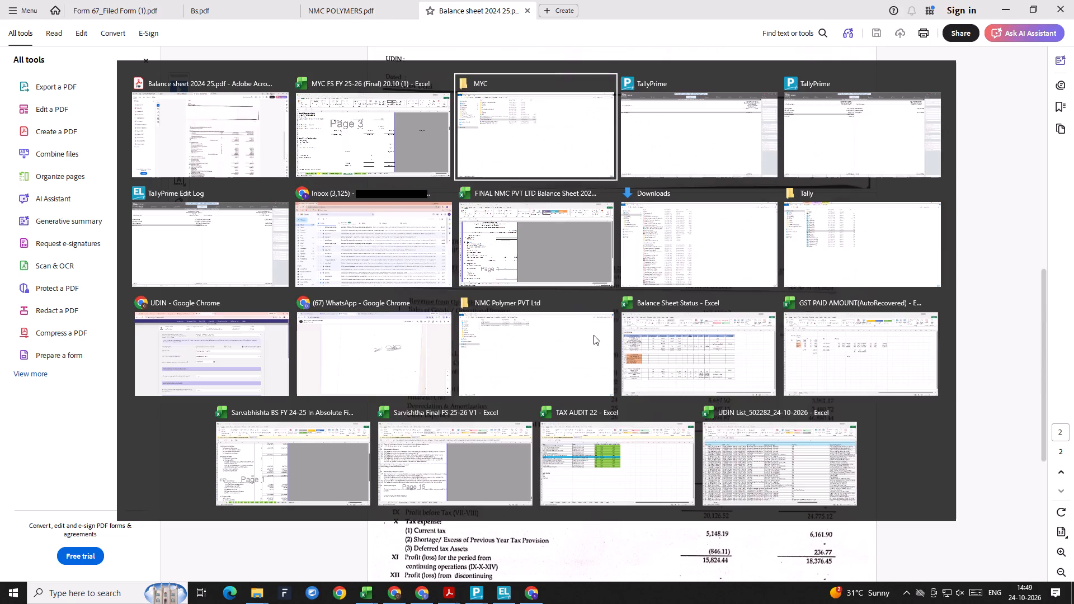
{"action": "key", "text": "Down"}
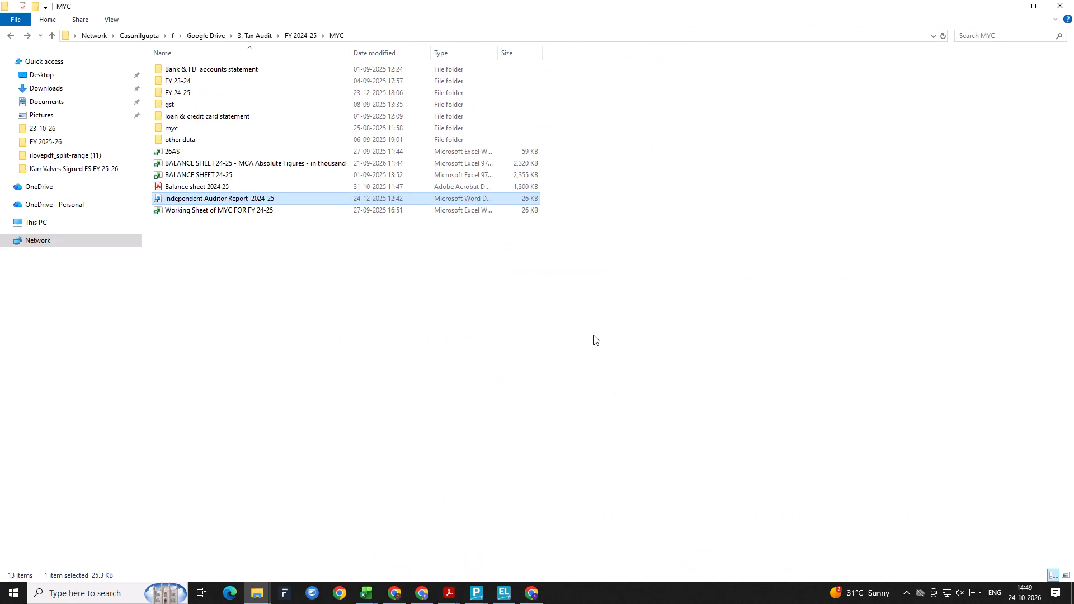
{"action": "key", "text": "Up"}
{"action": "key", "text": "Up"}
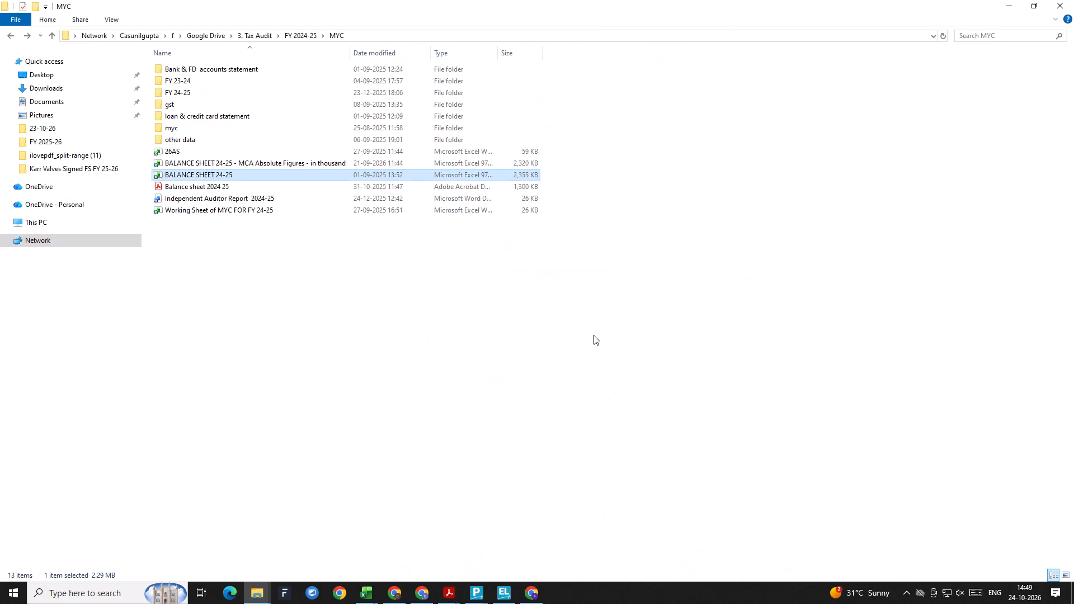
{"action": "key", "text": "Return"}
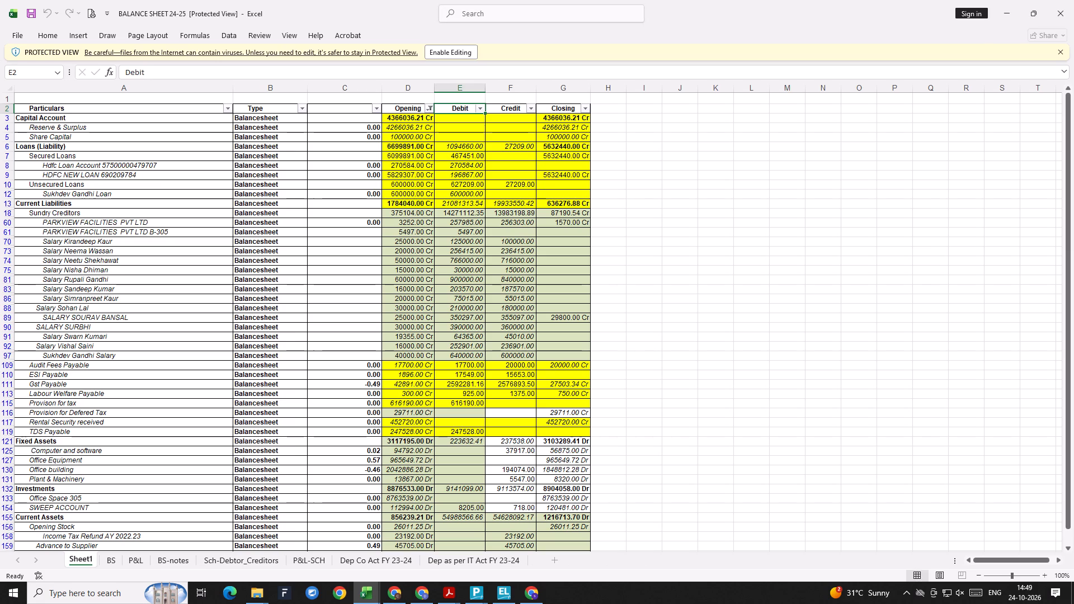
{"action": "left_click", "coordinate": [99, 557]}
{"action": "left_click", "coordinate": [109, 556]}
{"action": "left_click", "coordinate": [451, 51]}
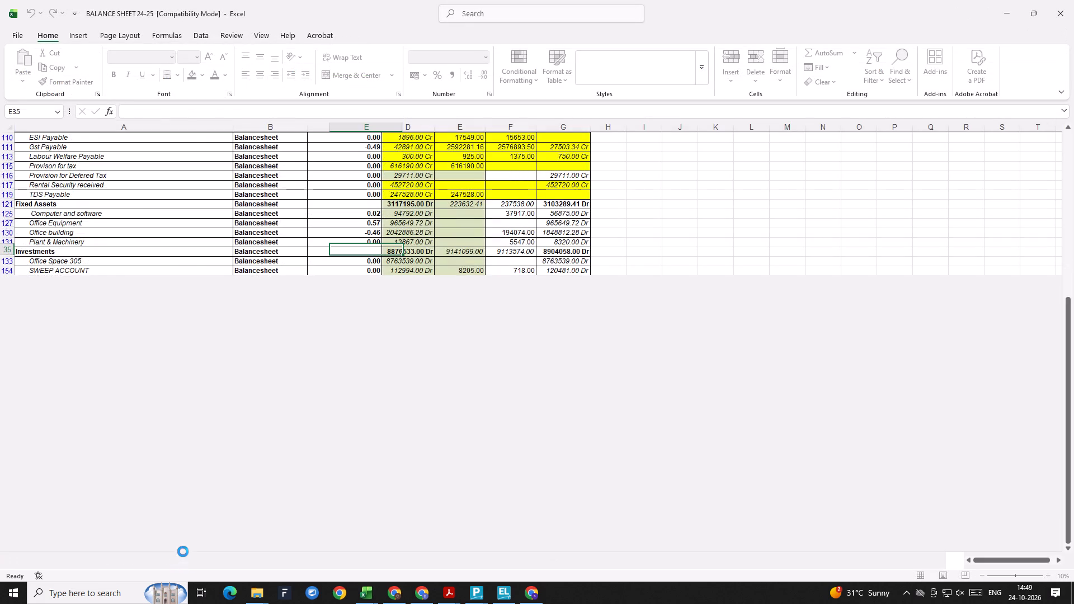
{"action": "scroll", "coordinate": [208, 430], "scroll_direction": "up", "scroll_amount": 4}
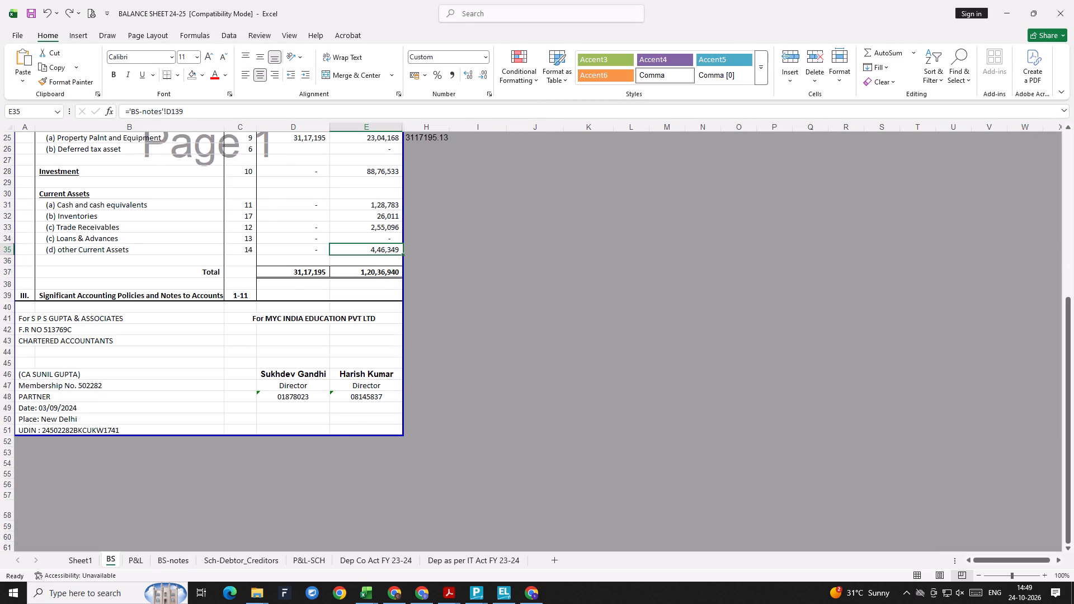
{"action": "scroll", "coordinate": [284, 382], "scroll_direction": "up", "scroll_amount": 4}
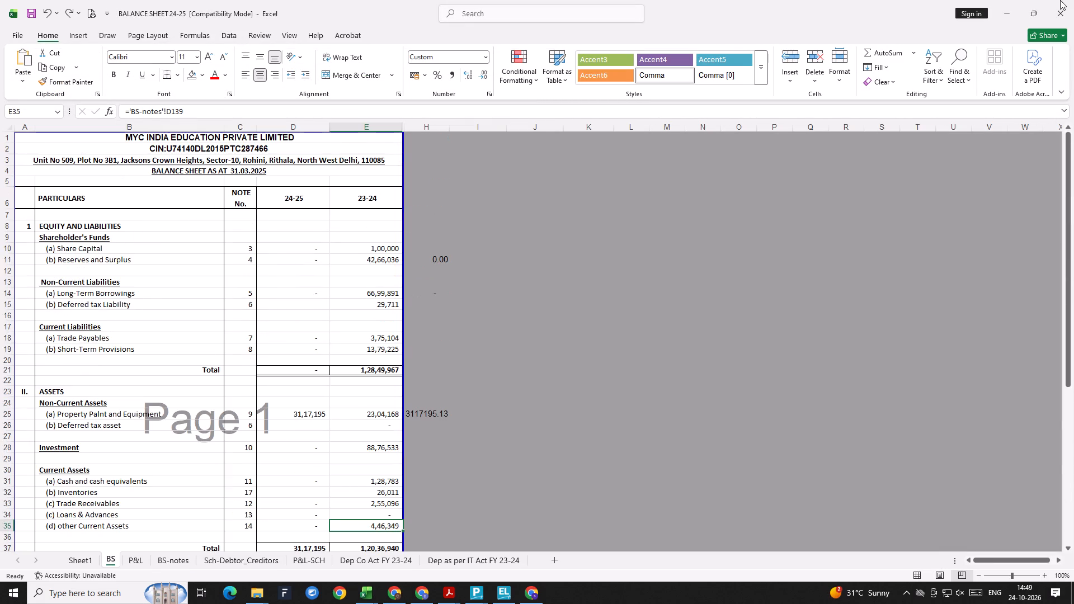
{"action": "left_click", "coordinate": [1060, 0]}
Look through the FY 2024-25 MYC folder for the final statements and open its FY 24-25 subfolder.
{"action": "key", "text": "alt+Tab"}
{"action": "key", "text": "Up"}
{"action": "key", "text": "Up"}
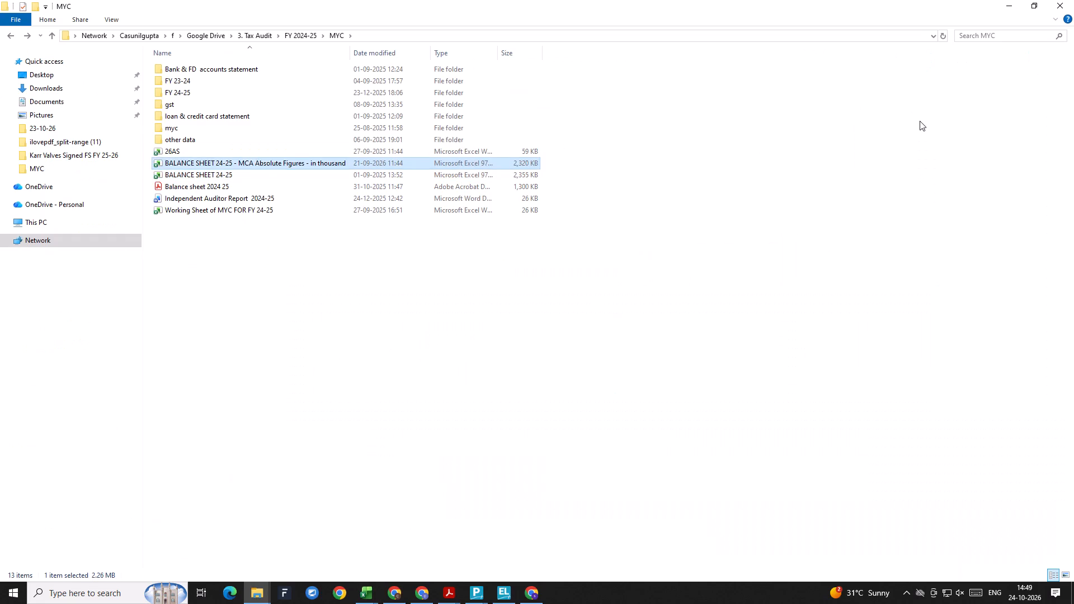
{"action": "key", "text": "Up"}
{"action": "key", "text": "Down"}
{"action": "key", "text": "Down"}
{"action": "key", "text": "Down"}
{"action": "key", "text": "Down"}
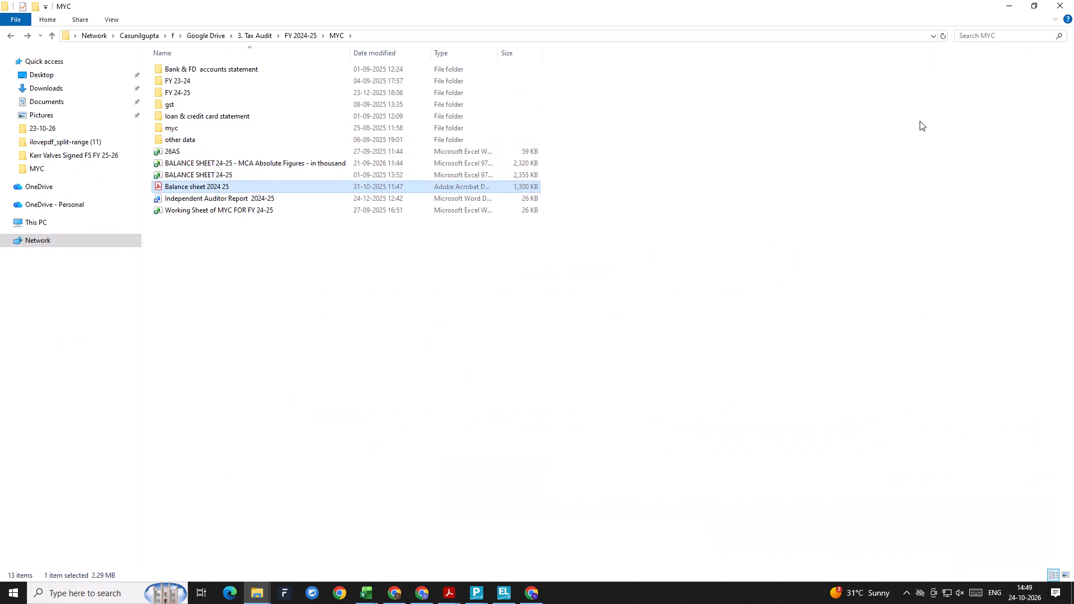
{"action": "key", "text": "Down"}
{"action": "key", "text": "Up"}
{"action": "key", "text": "Up"}
{"action": "key", "text": "Up"}
{"action": "key", "text": "Up"}
{"action": "key", "text": "Up"}
{"action": "key", "text": "Up"}
{"action": "key", "text": "Up"}
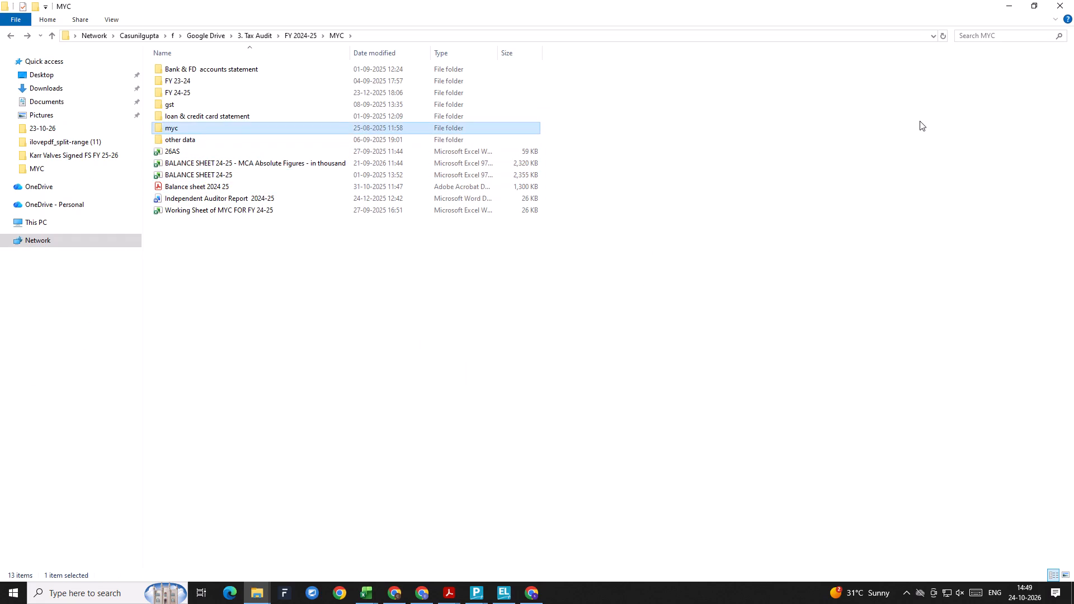
{"action": "key", "text": "Up"}
{"action": "key", "text": "Up"}
{"action": "key", "text": "Up"}
{"action": "key", "text": "Down"}
{"action": "key", "text": "Return"}
Open the BS 2024-25 FINAL Excel workbook, choosing it over the PDF and backup copies.
{"action": "key", "text": "Down"}
{"action": "key", "text": "Down"}
{"action": "key", "text": "Up"}
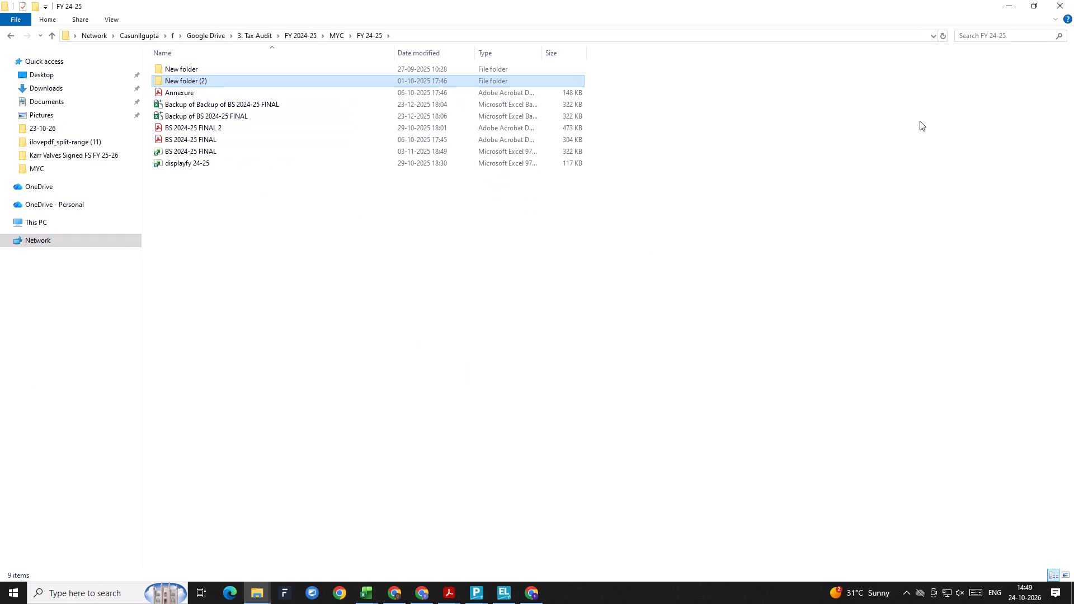
{"action": "key", "text": "Down"}
{"action": "key", "text": "Down"}
{"action": "key", "text": "Down"}
{"action": "key", "text": "Down"}
{"action": "key", "text": "Down"}
{"action": "key", "text": "Up"}
{"action": "key", "text": "Up"}
{"action": "key", "text": "Up"}
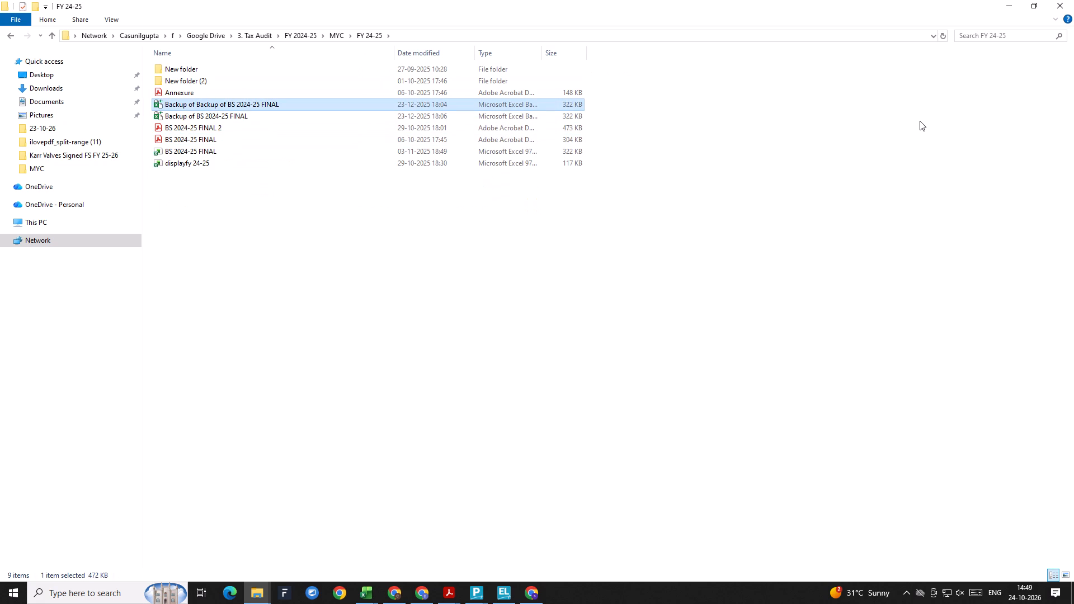
{"action": "key", "text": "Down"}
{"action": "key", "text": "Up"}
{"action": "key", "text": "Down"}
{"action": "key", "text": "Up"}
{"action": "key", "text": "Down"}
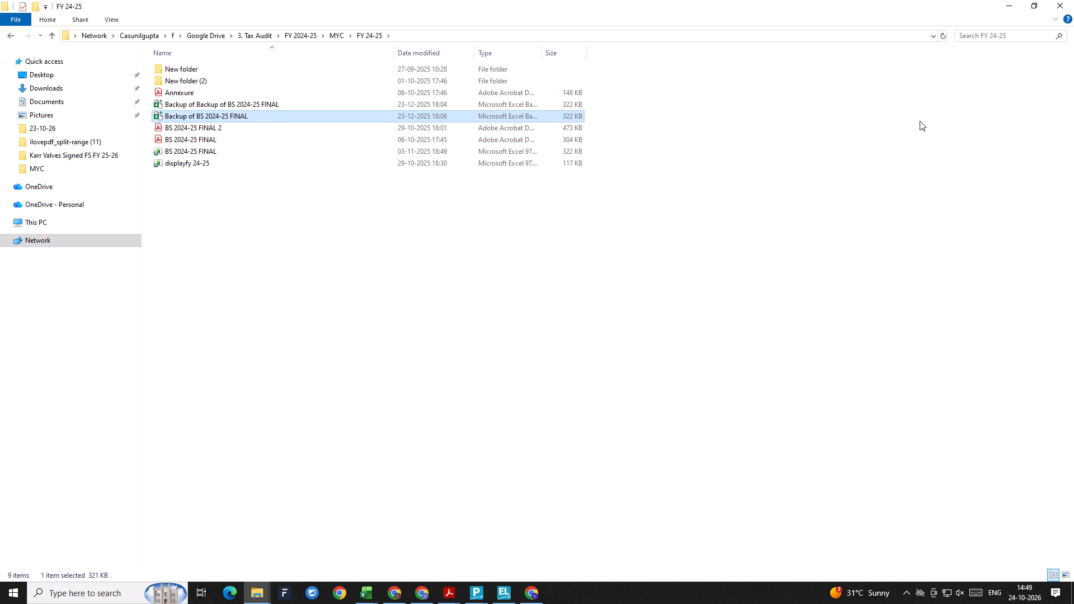
{"action": "key", "text": "Down"}
{"action": "key", "text": "Down"}
{"action": "key", "text": "Down"}
{"action": "key", "text": "Return"}
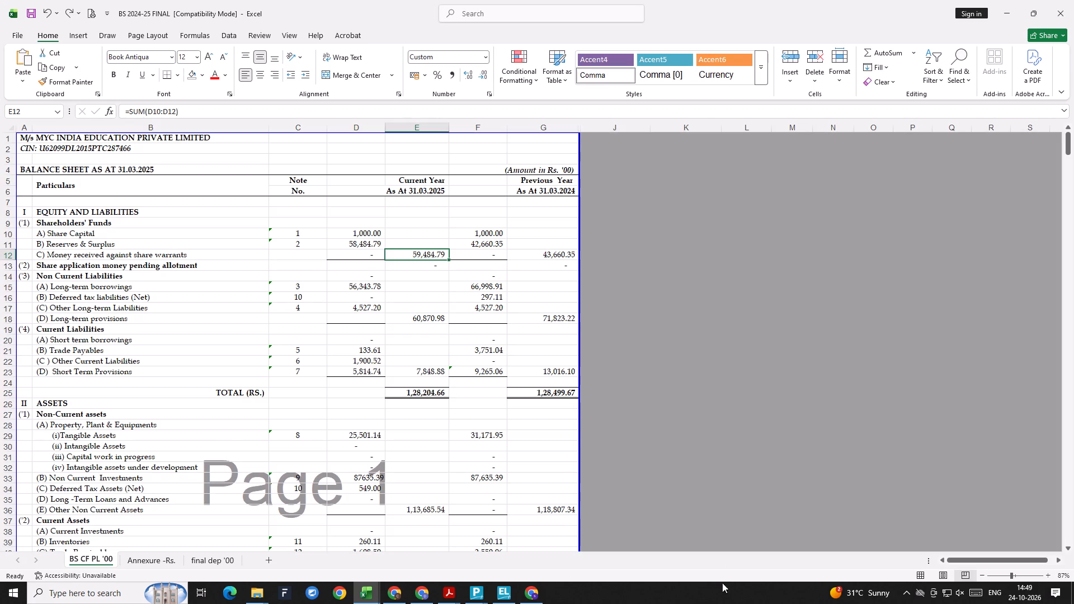
Compare the previous-year revenue and expenditure on the FY 25-26 PL sheet with the Profit & Loss in BS 2024-25 FINAL.
{"action": "left_click", "coordinate": [376, 594]}
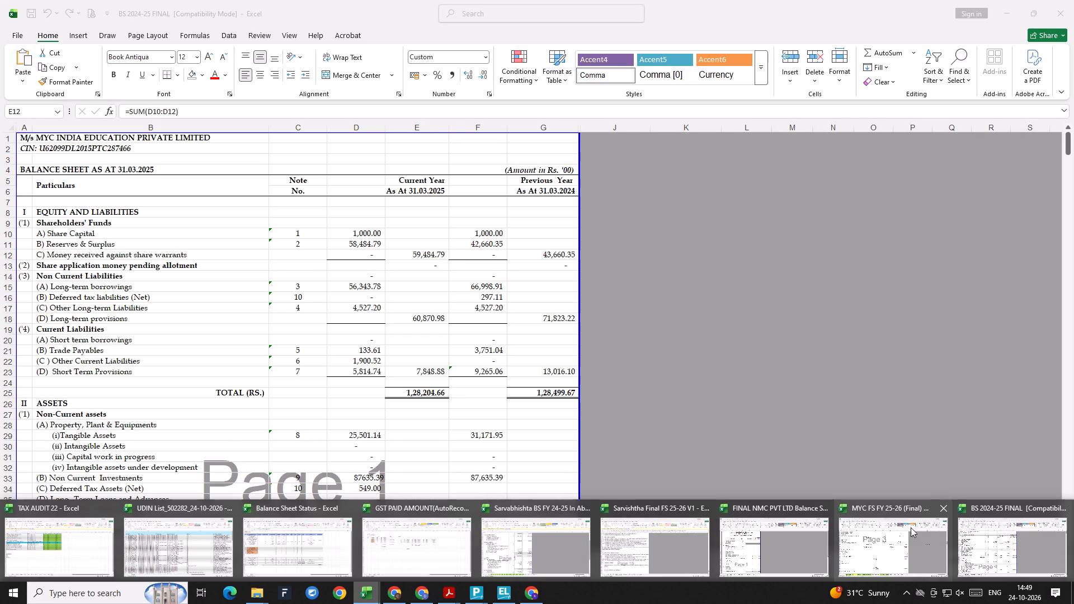
{"action": "left_click", "coordinate": [910, 532]}
{"action": "left_click", "coordinate": [138, 562]}
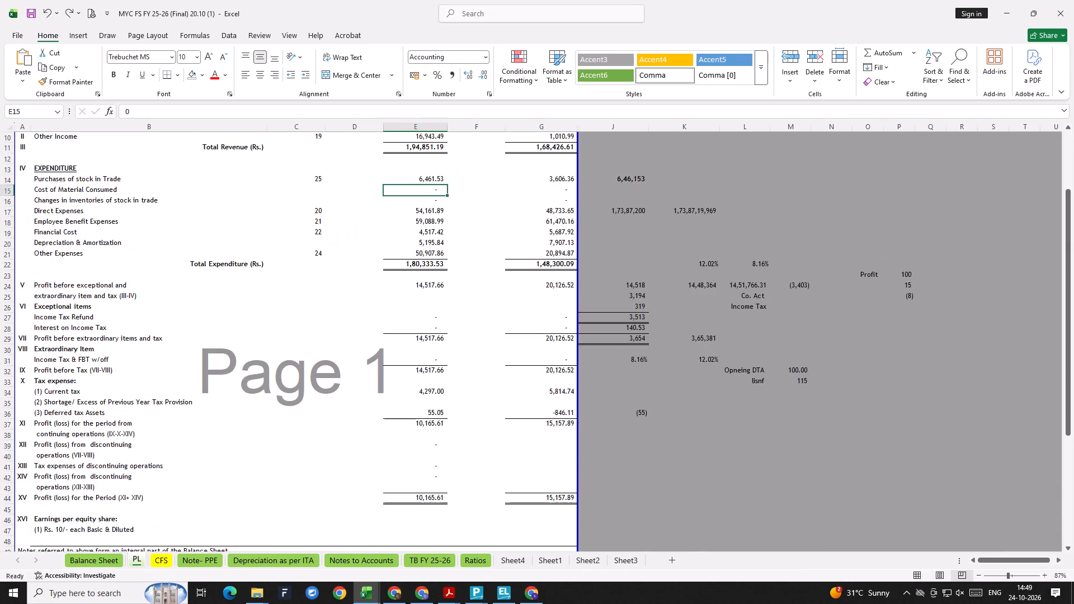
{"action": "scroll", "coordinate": [502, 388], "scroll_direction": "up", "scroll_amount": 2}
{"action": "key", "text": "alt+Tab"}
{"action": "left_click", "coordinate": [158, 558]}
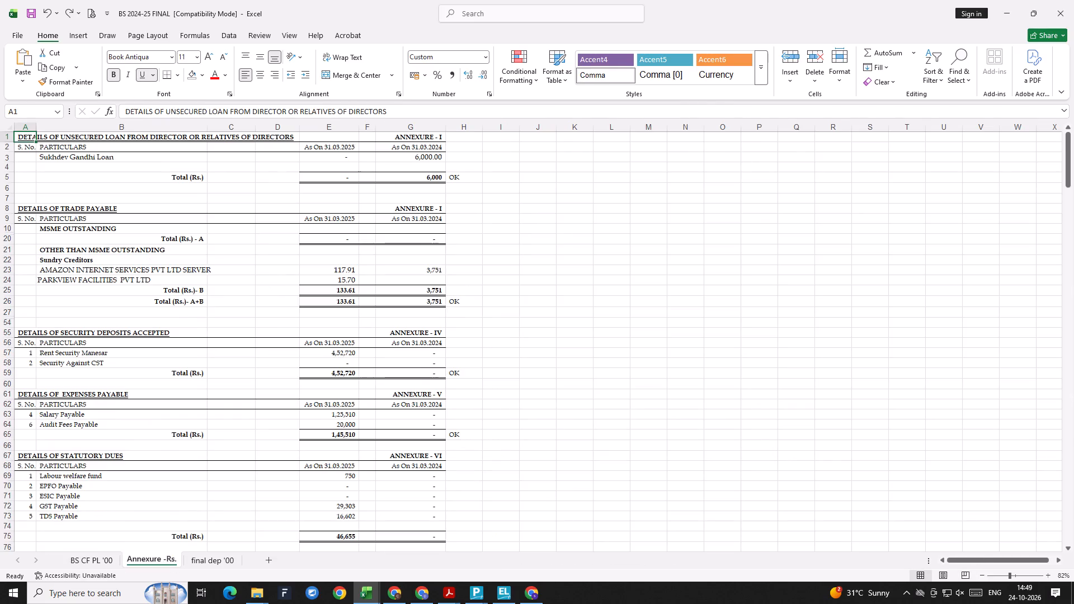
{"action": "left_click", "coordinate": [97, 558]}
{"action": "scroll", "coordinate": [325, 430], "scroll_direction": "down", "scroll_amount": 7}
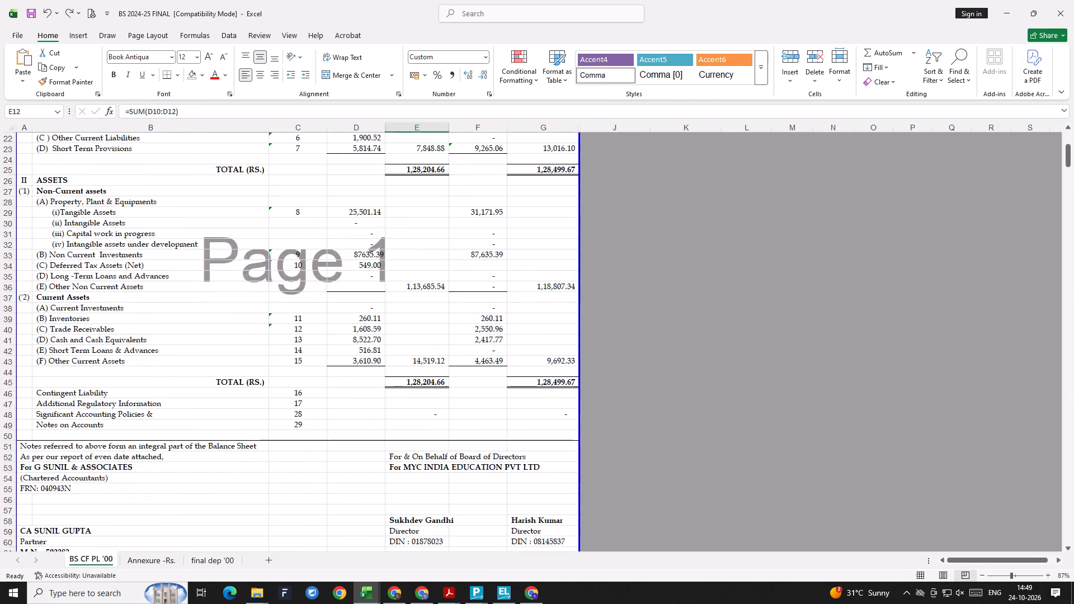
{"action": "scroll", "coordinate": [433, 404], "scroll_direction": "down", "scroll_amount": 12}
{"action": "key", "text": "alt+Tab"}
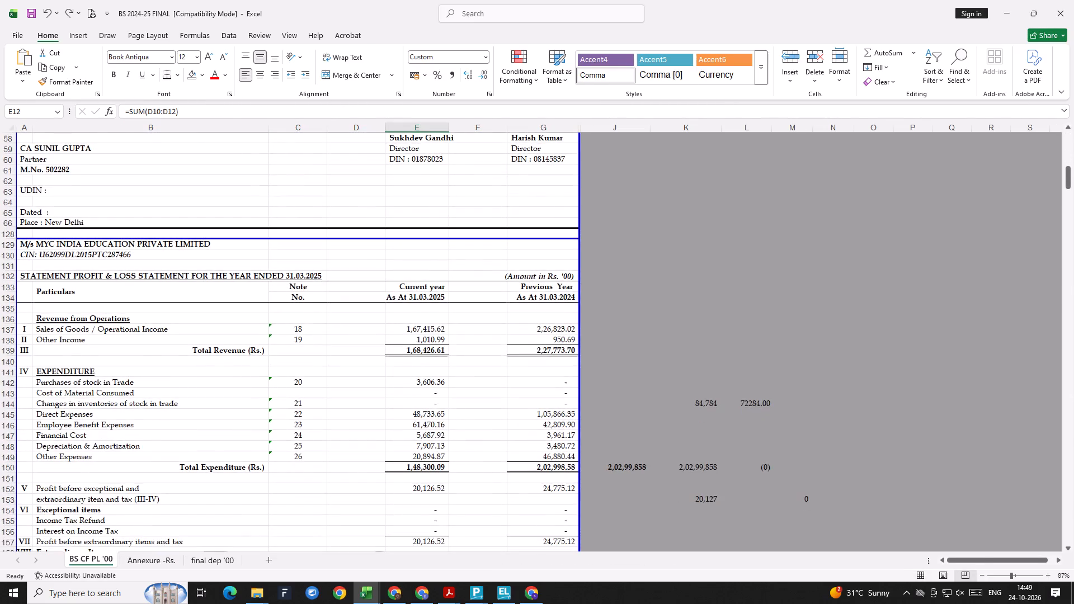
{"action": "key", "text": "alt+Tab"}
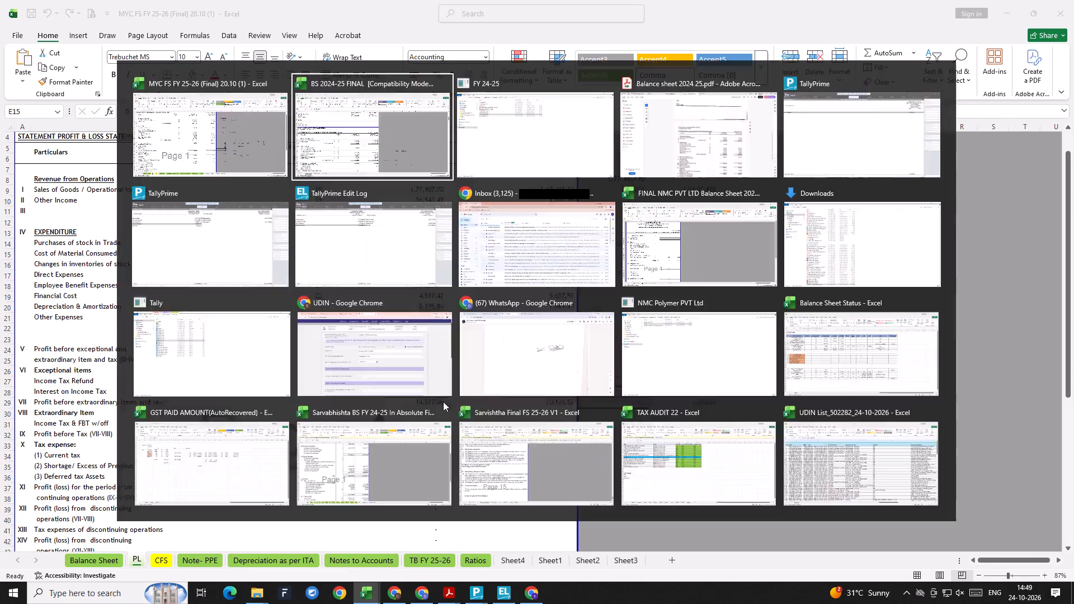
{"action": "key", "text": "alt+Tab"}
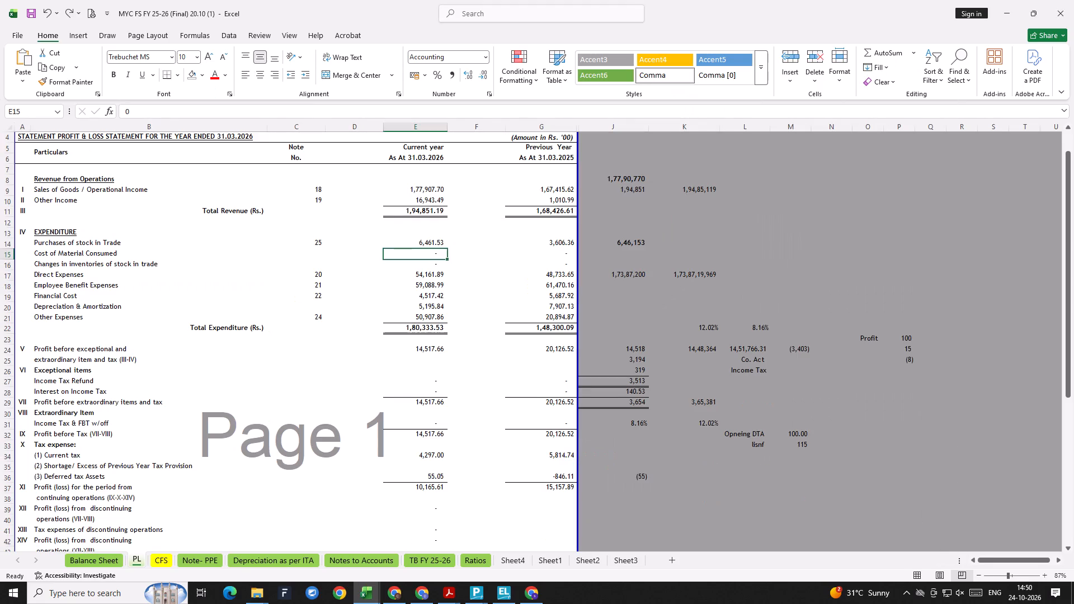
{"action": "key", "text": "alt+Tab"}
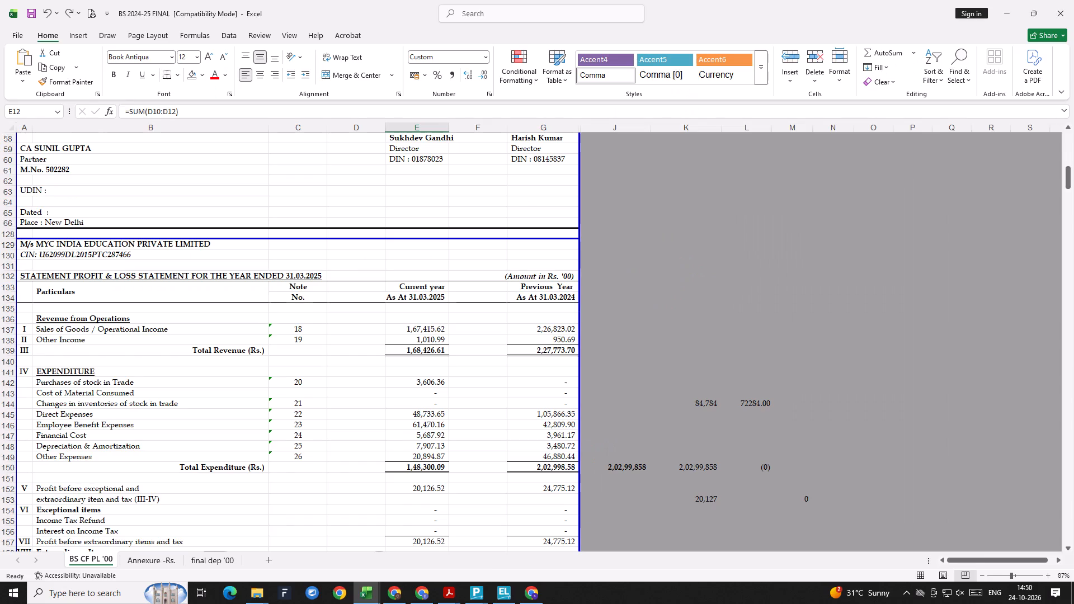
Compare the previous-year current tax, deferred tax and profit for the period on the PL sheet with BS 2024-25 FINAL.
{"action": "scroll", "coordinate": [440, 409], "scroll_direction": "down", "scroll_amount": 5}
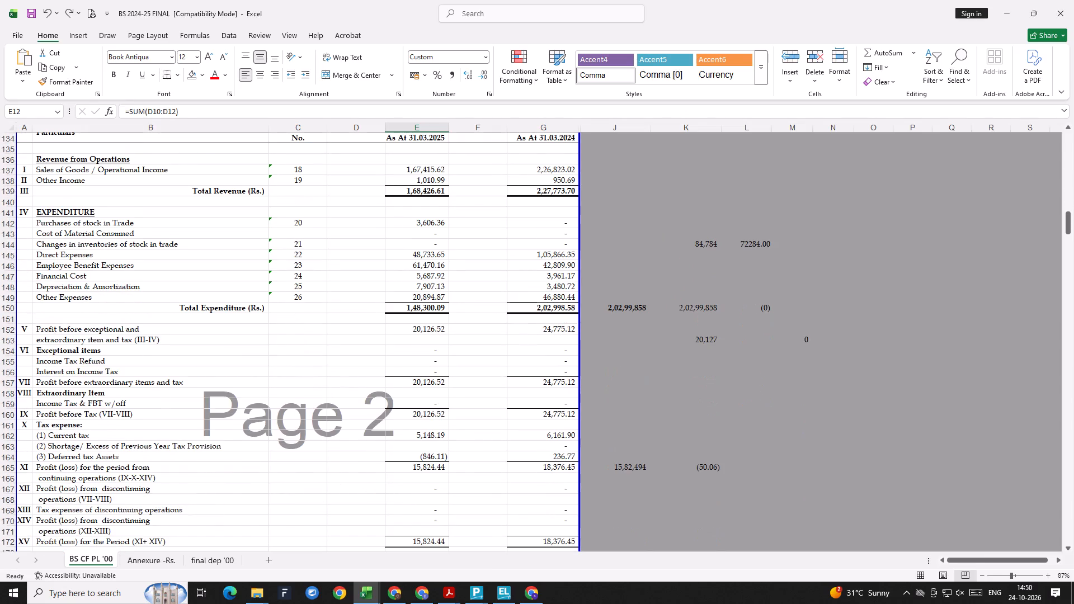
{"action": "scroll", "coordinate": [447, 419], "scroll_direction": "down", "scroll_amount": 1}
{"action": "key", "text": "alt+Tab"}
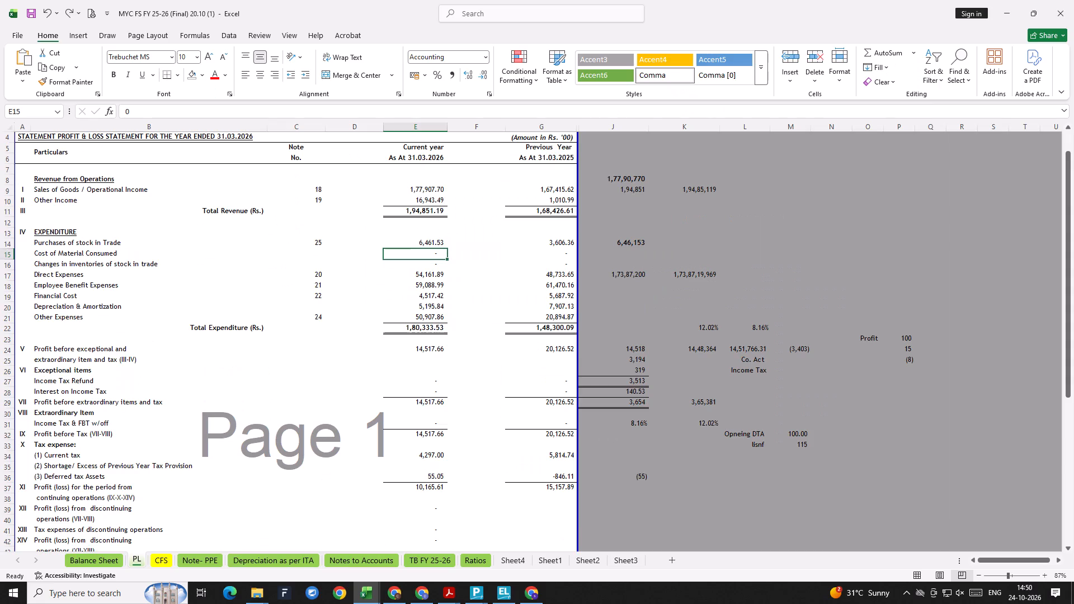
{"action": "key", "text": "alt+Tab"}
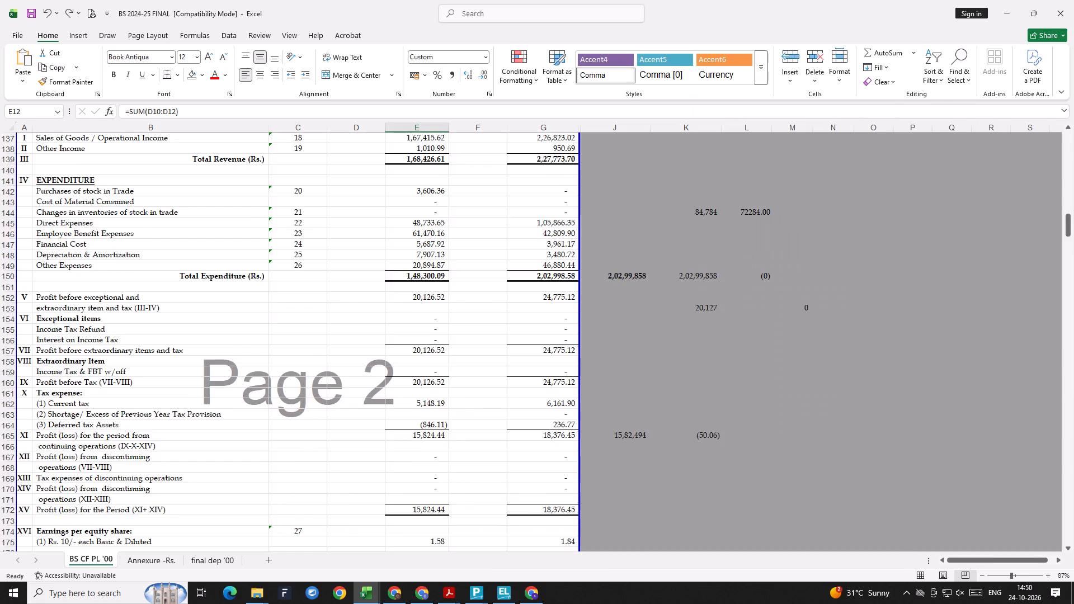
{"action": "scroll", "coordinate": [458, 470], "scroll_direction": "down", "scroll_amount": 3}
{"action": "scroll", "coordinate": [447, 416], "scroll_direction": "up", "scroll_amount": 1}
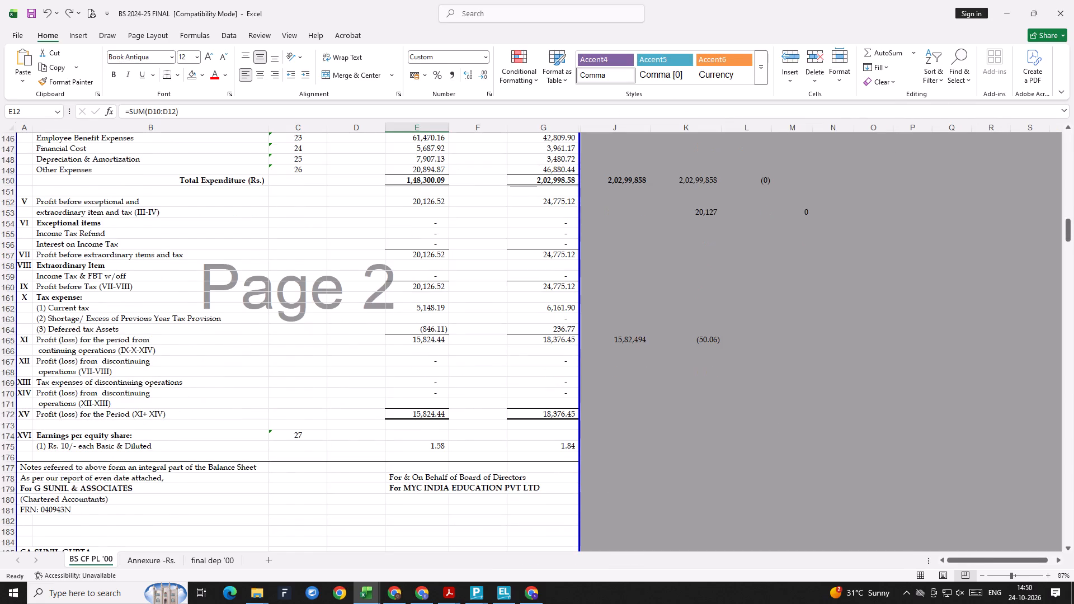
{"action": "key", "text": "alt+Tab"}
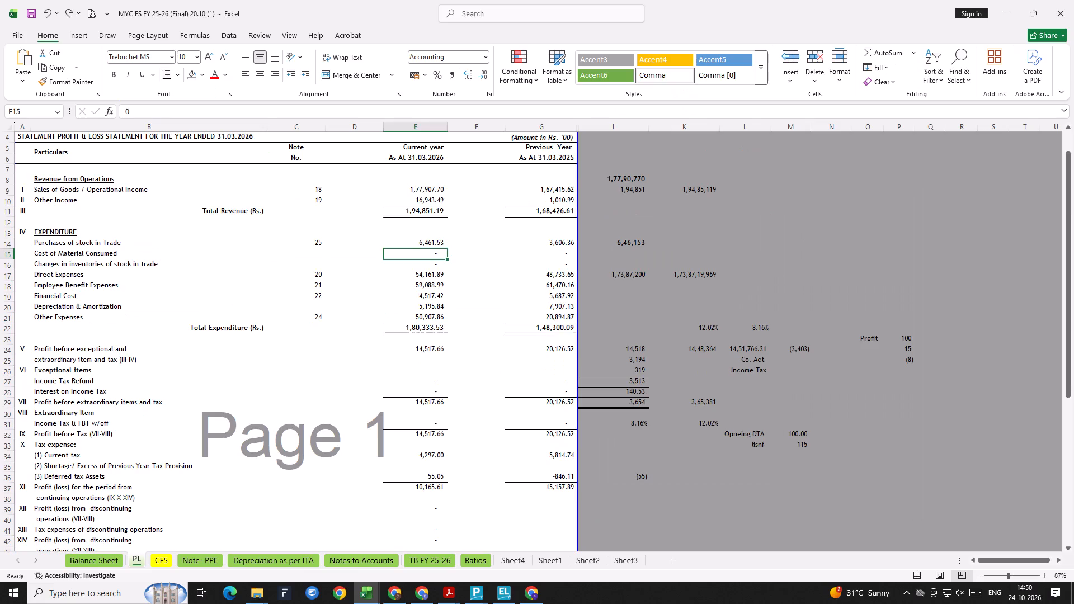
{"action": "key", "text": "alt+Tab"}
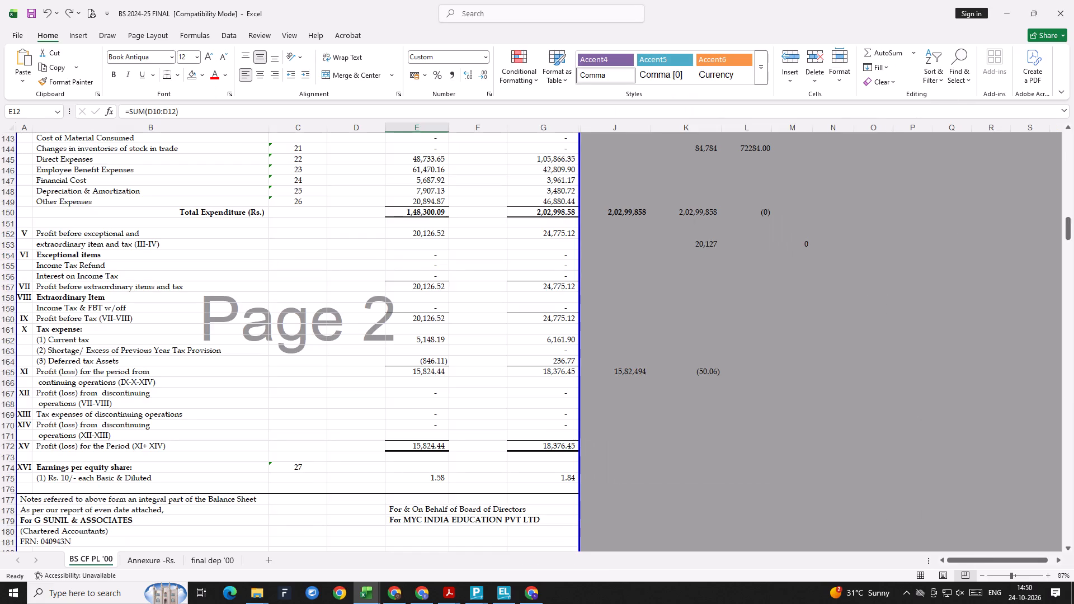
Replace the previous-year current tax link on the FY 25-26 PL sheet with 5148.19, taken from BS 2024-25 FINAL.
{"action": "key", "text": "alt+Tab"}
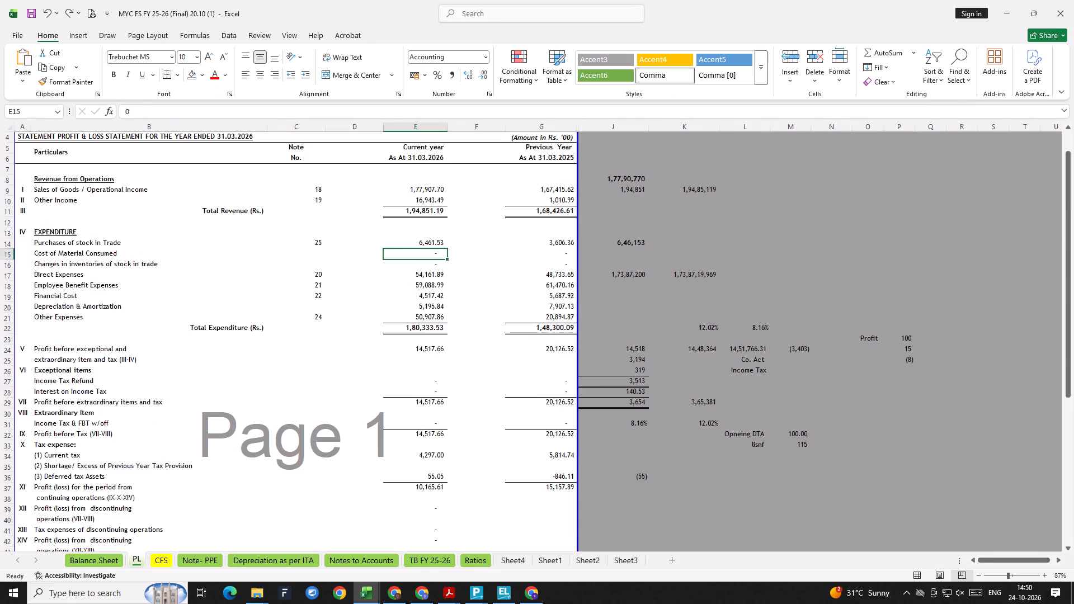
{"action": "left_click", "coordinate": [554, 457]}
{"action": "key", "text": "ctrl+bracketleft"}
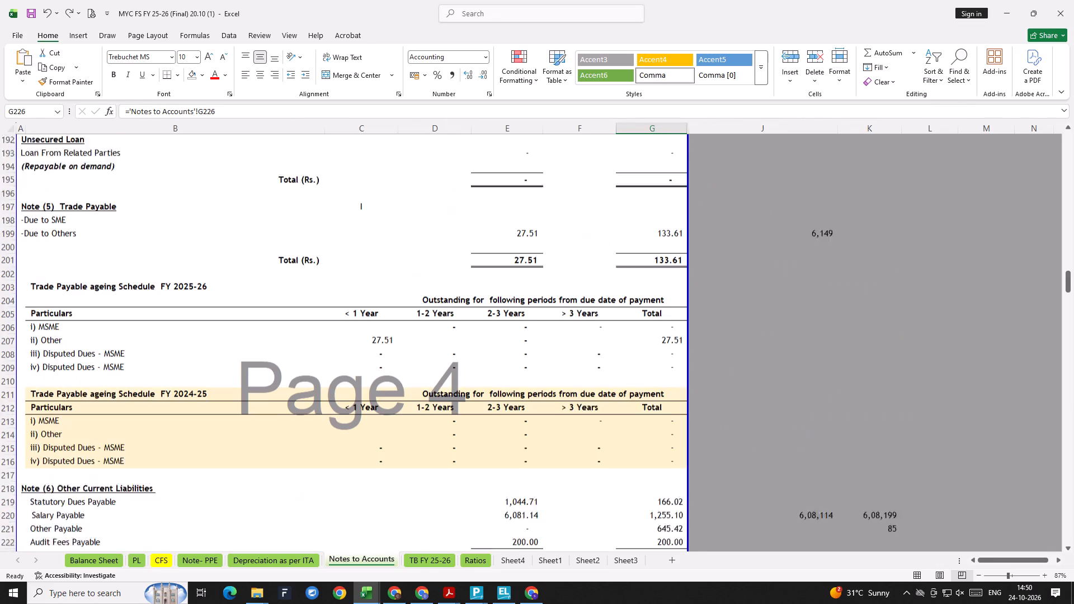
{"action": "key", "text": "ctrl+g"}
{"action": "key", "text": "Return"}
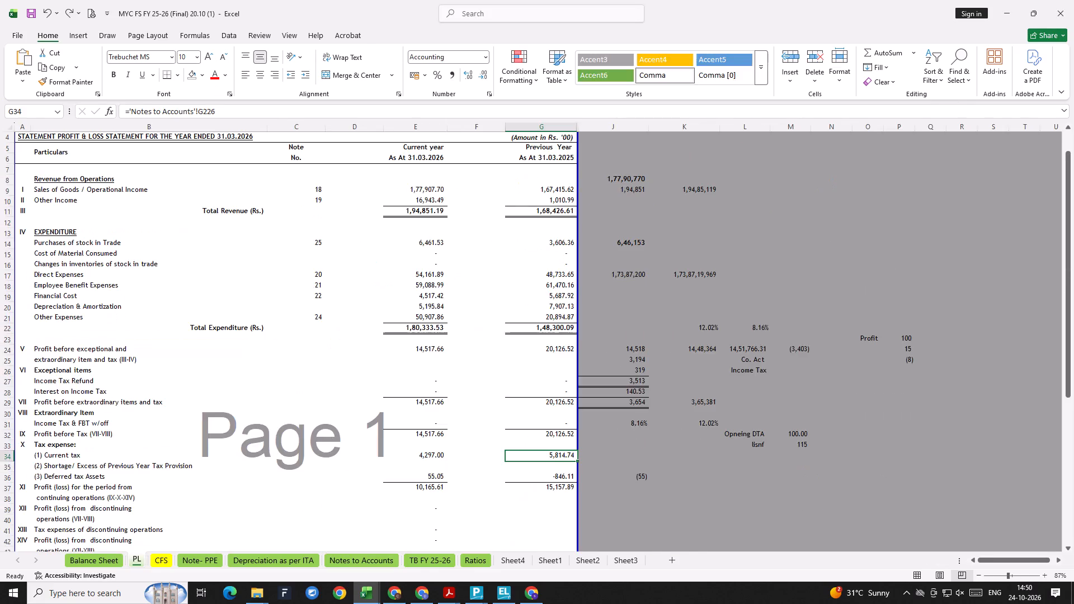
{"action": "key", "text": "alt+Tab"}
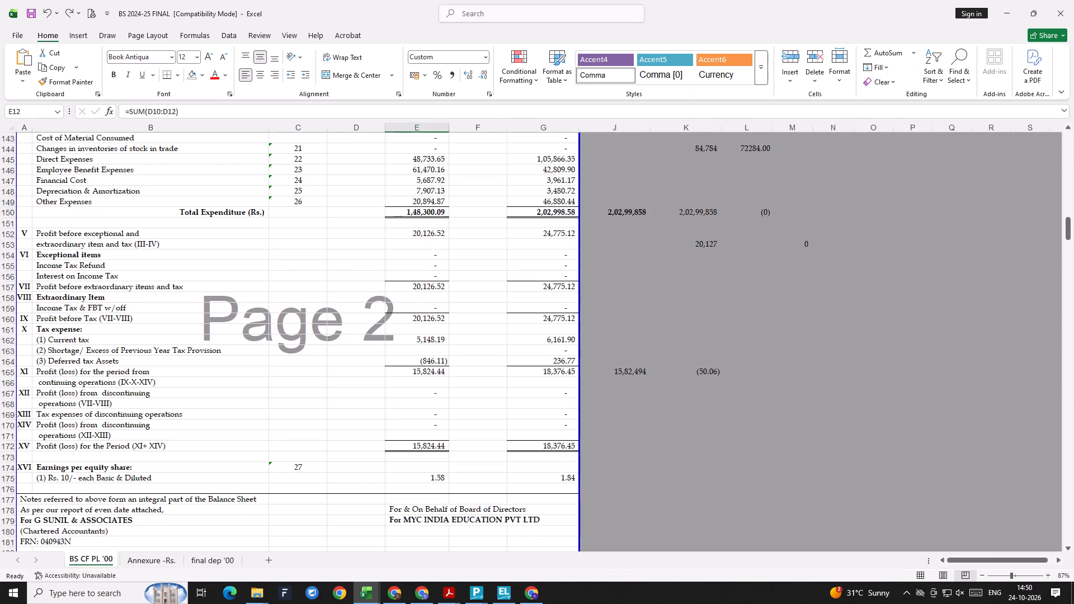
{"action": "key", "text": "alt+Tab"}
{"action": "type", "text": "5148.19"}
{"action": "key", "text": "Return"}
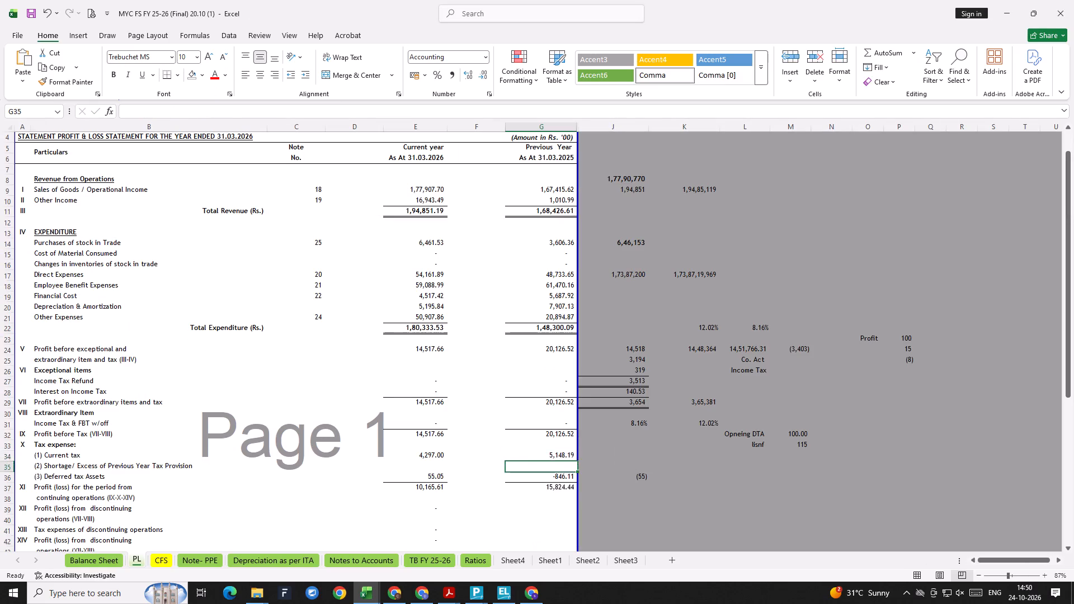
Check the previous-year profit for the period on the PL sheet against BS 2024-25 FINAL.
{"action": "key", "text": "Down"}
{"action": "key", "text": "Down"}
{"action": "key", "text": "alt+Tab"}
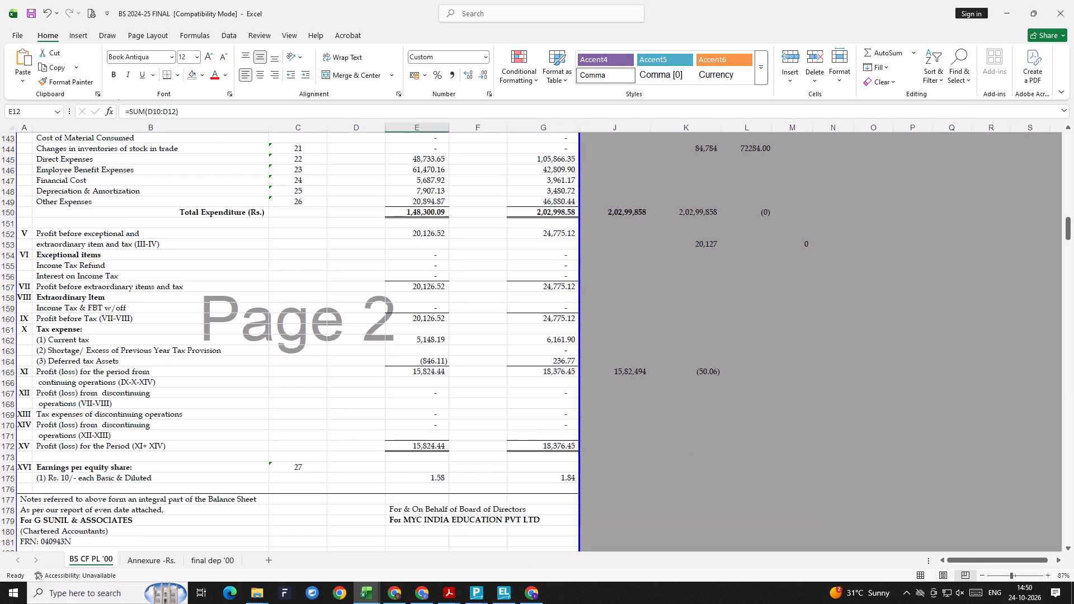
{"action": "key", "text": "alt+Tab"}
{"action": "scroll", "coordinate": [499, 440], "scroll_direction": "down", "scroll_amount": 2}
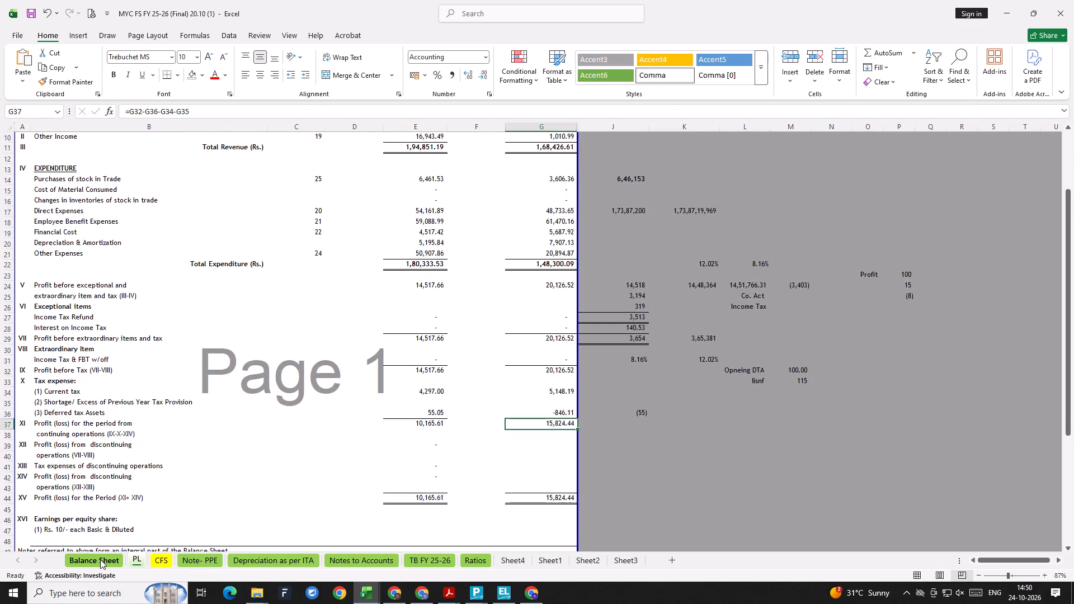
Compare the previous-year column of the FY 25-26 Balance Sheet with the 31.03.2025 Balance Sheet in BS 2024-25 FINAL.
{"action": "left_click", "coordinate": [100, 559]}
{"action": "scroll", "coordinate": [401, 469], "scroll_direction": "down", "scroll_amount": 3}
{"action": "scroll", "coordinate": [538, 205], "scroll_direction": "up", "scroll_amount": 4}
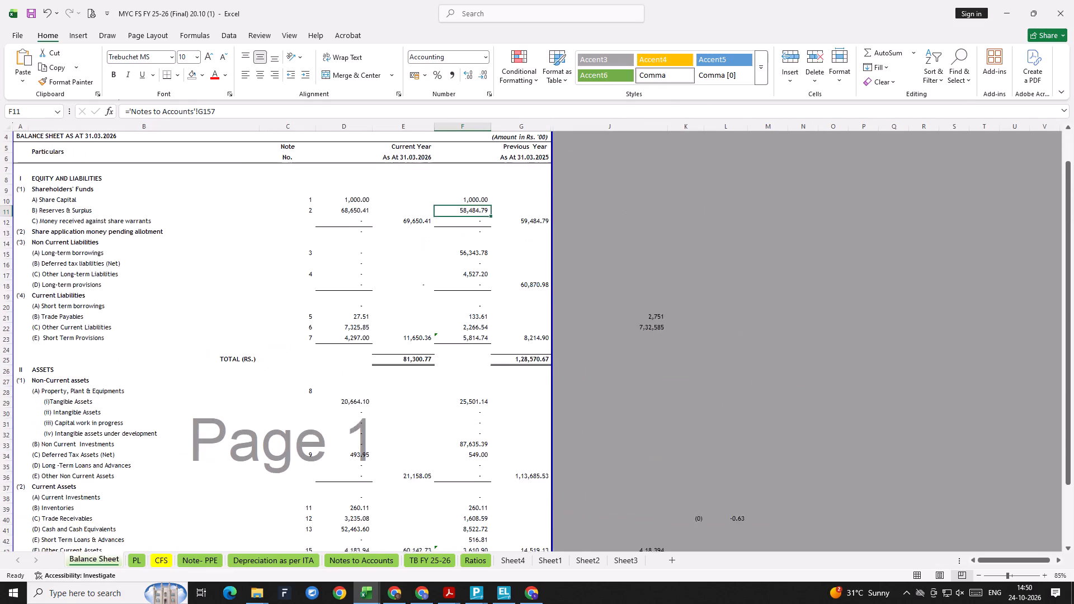
{"action": "scroll", "coordinate": [534, 205], "scroll_direction": "up", "scroll_amount": 2}
{"action": "key", "text": "alt+Tab"}
{"action": "scroll", "coordinate": [244, 431], "scroll_direction": "up", "scroll_amount": 6}
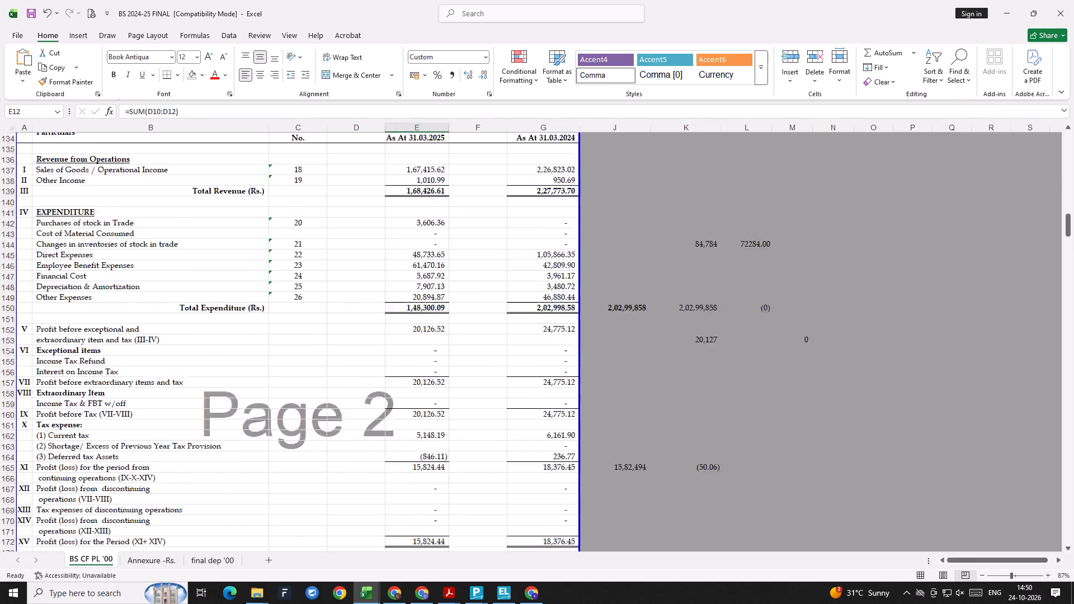
{"action": "scroll", "coordinate": [298, 339], "scroll_direction": "up", "scroll_amount": 11}
{"action": "scroll", "coordinate": [378, 308], "scroll_direction": "up", "scroll_amount": 4}
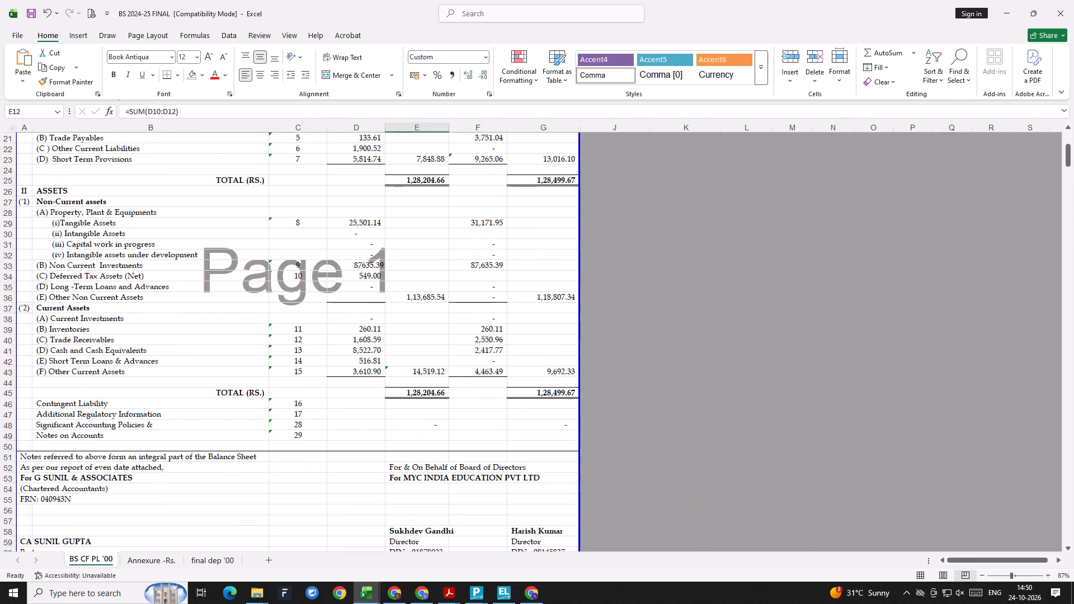
{"action": "scroll", "coordinate": [378, 308], "scroll_direction": "up", "scroll_amount": 7}
{"action": "key", "text": "alt+Tab"}
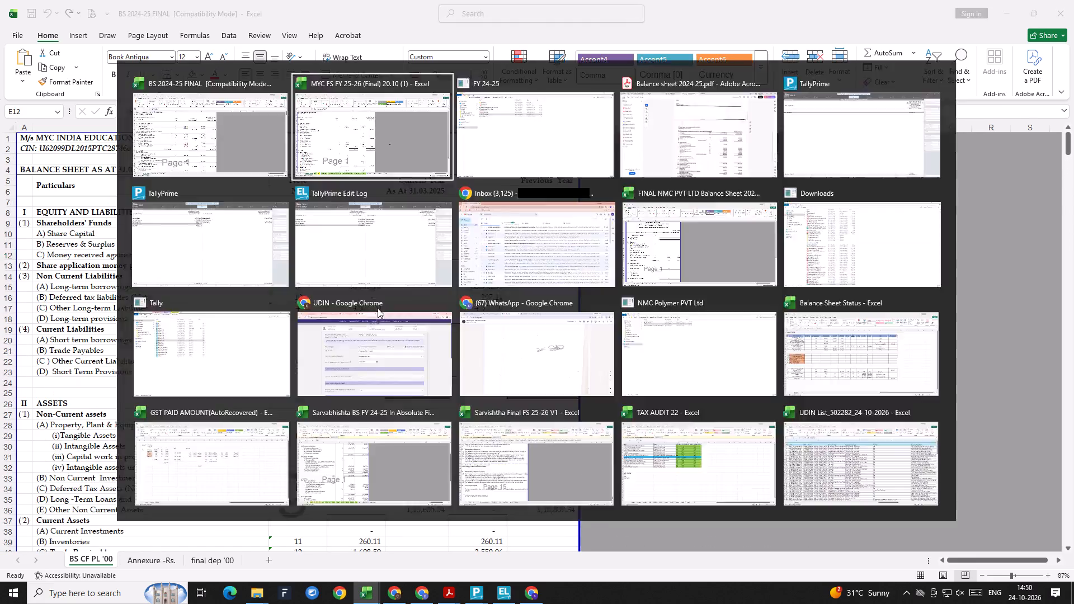
{"action": "key", "text": "alt+Tab"}
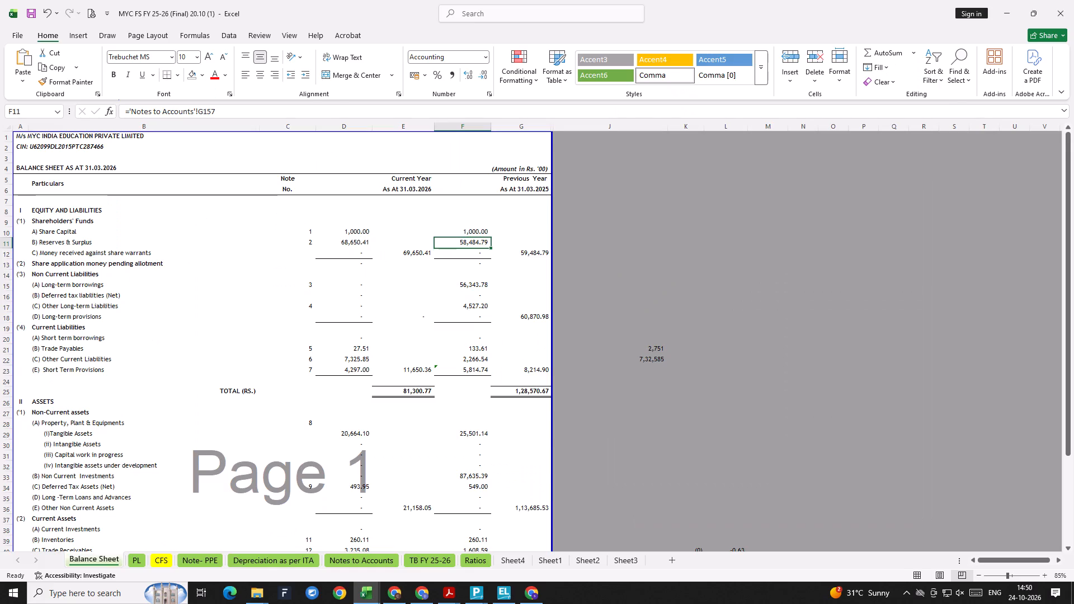
{"action": "key", "text": "alt+Tab"}
{"action": "key", "text": "alt+Tab"}
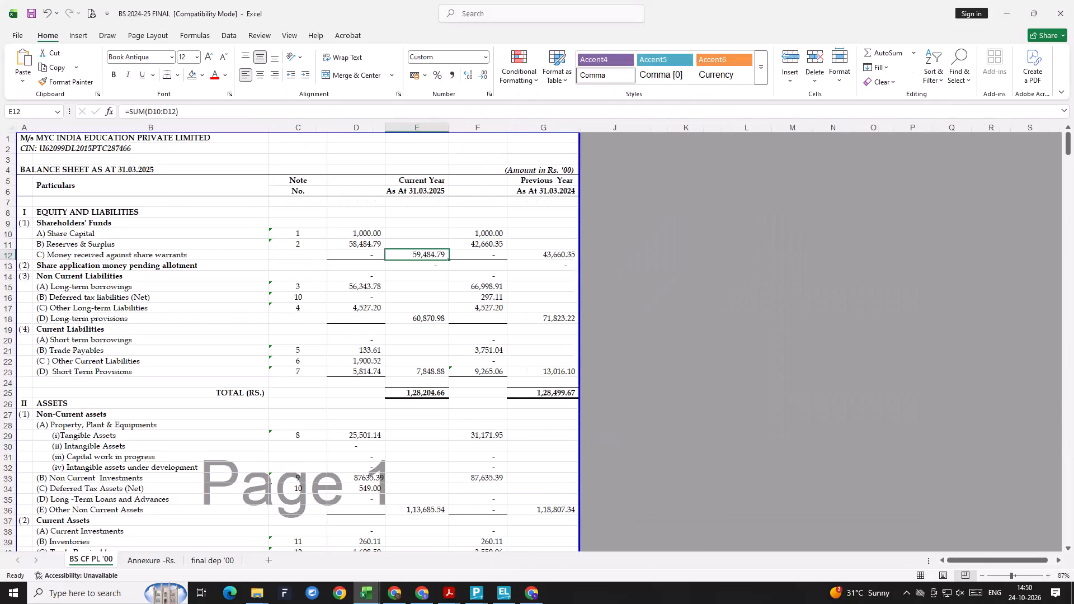
{"action": "key", "text": "alt+Tab"}
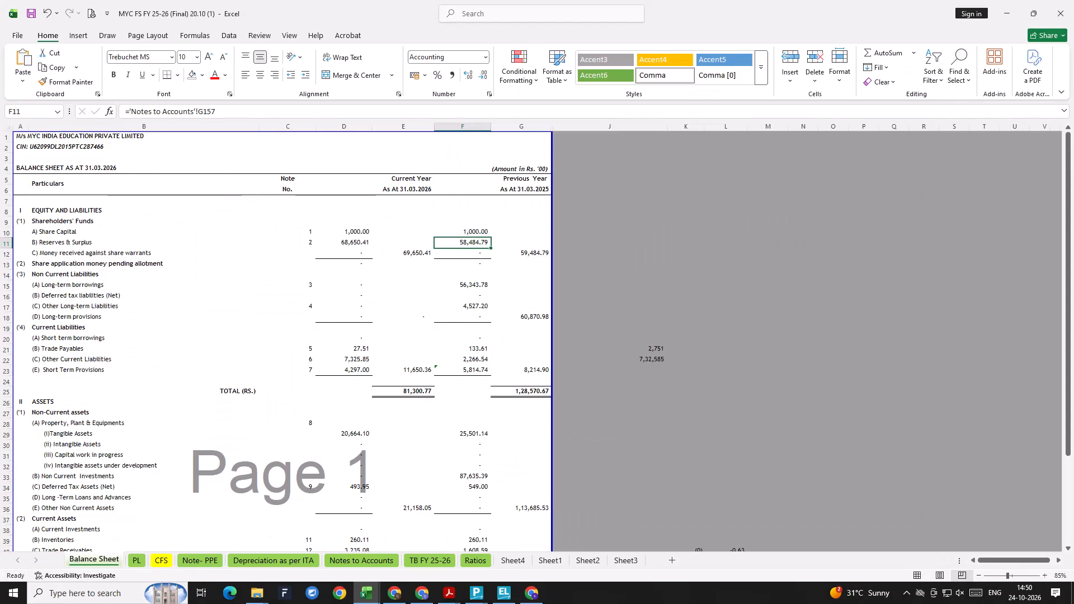
Check the previous-year non-current and current liabilities line by line against BS 2024-25 FINAL, down to Short Term Provisions.
{"action": "key", "text": "Down"}
{"action": "key", "text": "Down"}
{"action": "key", "text": "Down"}
{"action": "key", "text": "Down"}
{"action": "key", "text": "Down"}
{"action": "key", "text": "Down"}
{"action": "key", "text": "Down"}
{"action": "key", "text": "Down"}
{"action": "key", "text": "Down"}
{"action": "key", "text": "Down"}
{"action": "key", "text": "Down"}
{"action": "key", "text": "Down"}
{"action": "key", "text": "Down"}
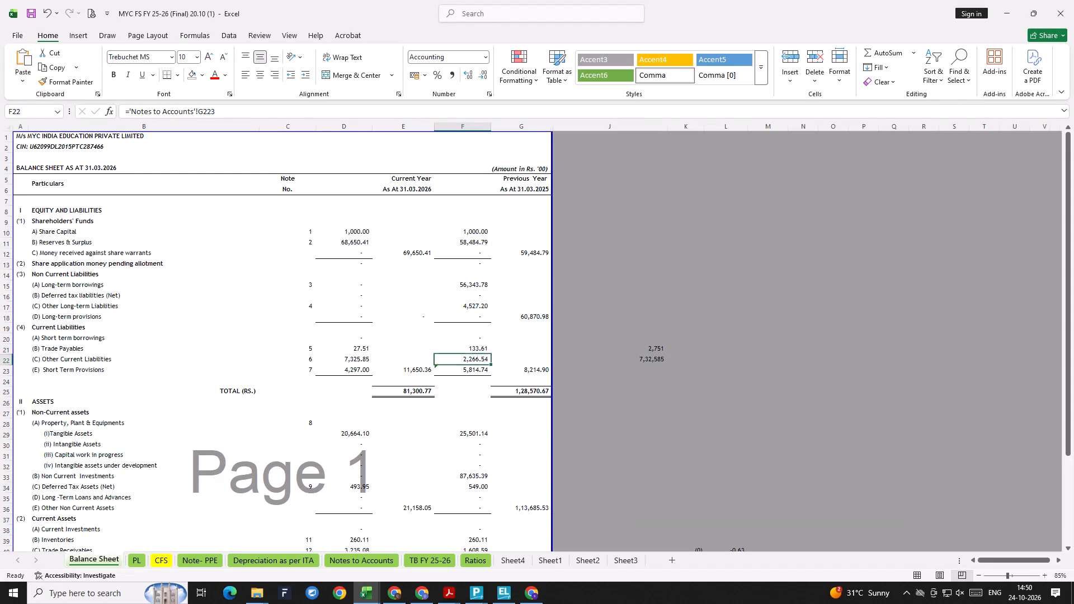
{"action": "key", "text": "Down"}
{"action": "key", "text": "alt+Tab"}
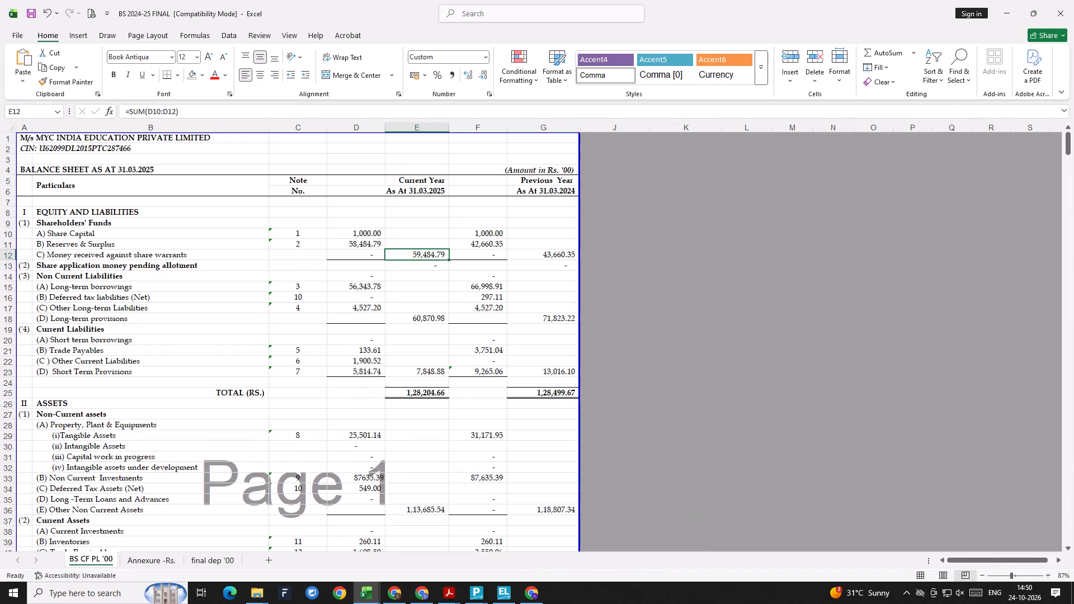
{"action": "key", "text": "alt+Tab"}
{"action": "key", "text": "Up"}
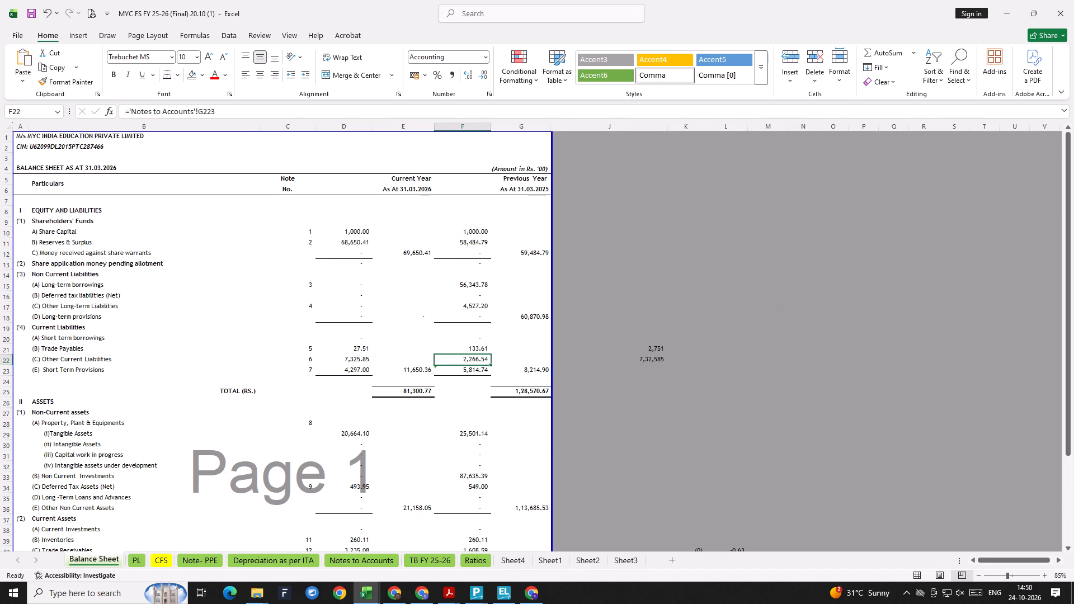
Trace Other Current Liabilities to its Note 6 breakdown in both the FY 25-26 workbook and BS 2024-25 FINAL.
{"action": "key", "text": "ctrl+bracketleft"}
{"action": "key", "text": "Up"}
{"action": "key", "text": "Up"}
{"action": "key", "text": "alt+Tab"}
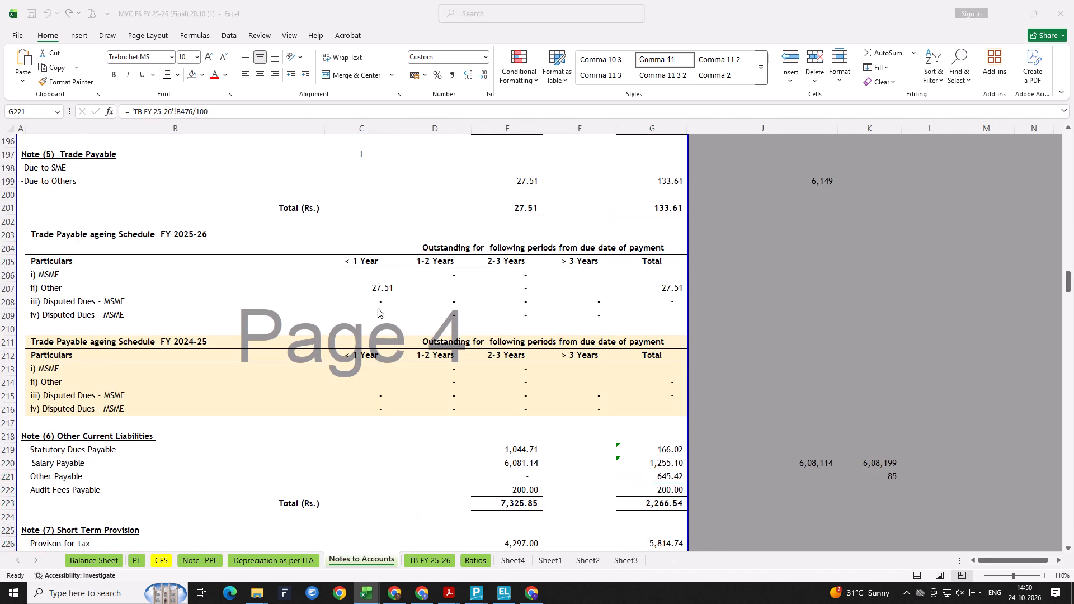
{"action": "key", "text": "Down"}
{"action": "key", "text": "Down"}
{"action": "key", "text": "Down"}
{"action": "key", "text": "Down"}
{"action": "key", "text": "Down"}
{"action": "key", "text": "Down"}
{"action": "key", "text": "Down"}
{"action": "key", "text": "Down"}
{"action": "key", "text": "Left"}
{"action": "key", "text": "Down"}
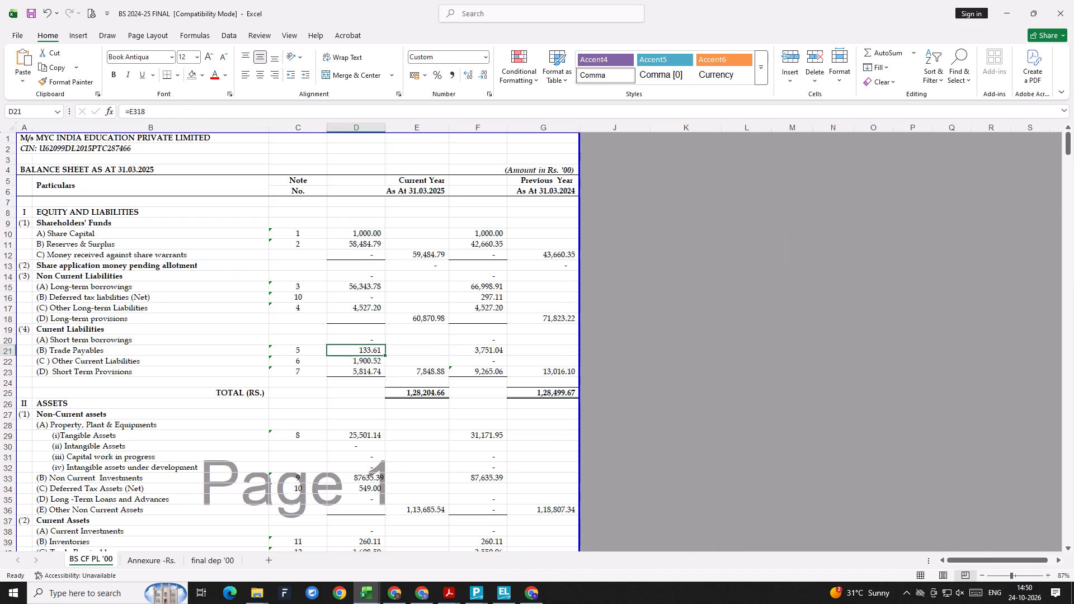
{"action": "key", "text": "Down"}
{"action": "key", "text": "ctrl+bracketright"}
{"action": "key", "text": "Left"}
{"action": "key", "text": "Up"}
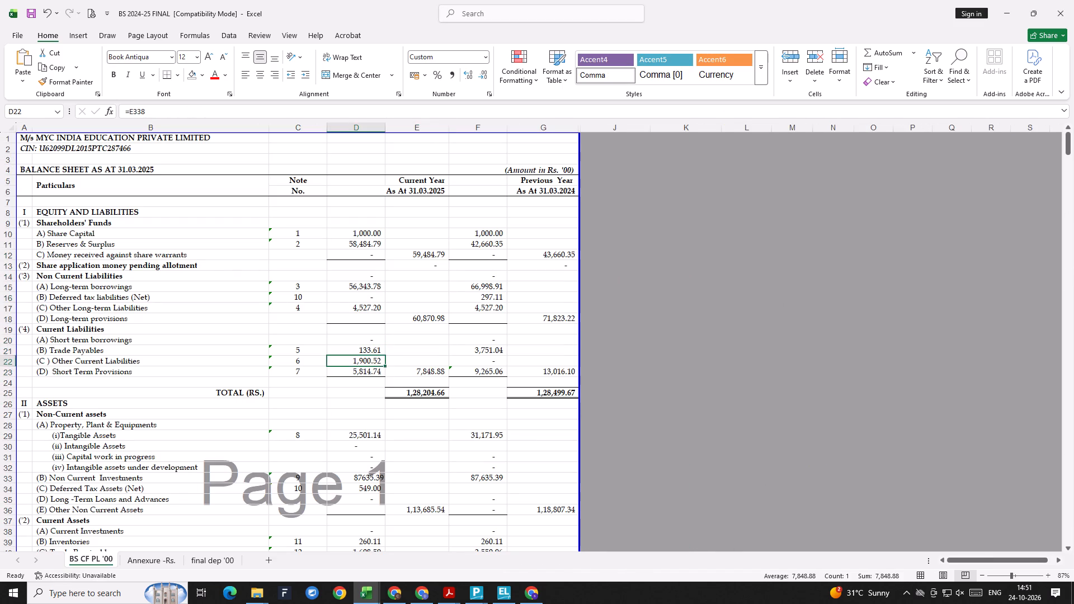
{"action": "key", "text": "ctrl+bracketleft"}
{"action": "key", "text": "Up"}
{"action": "key", "text": "Up"}
{"action": "key", "text": "Down"}
{"action": "key", "text": "Up"}
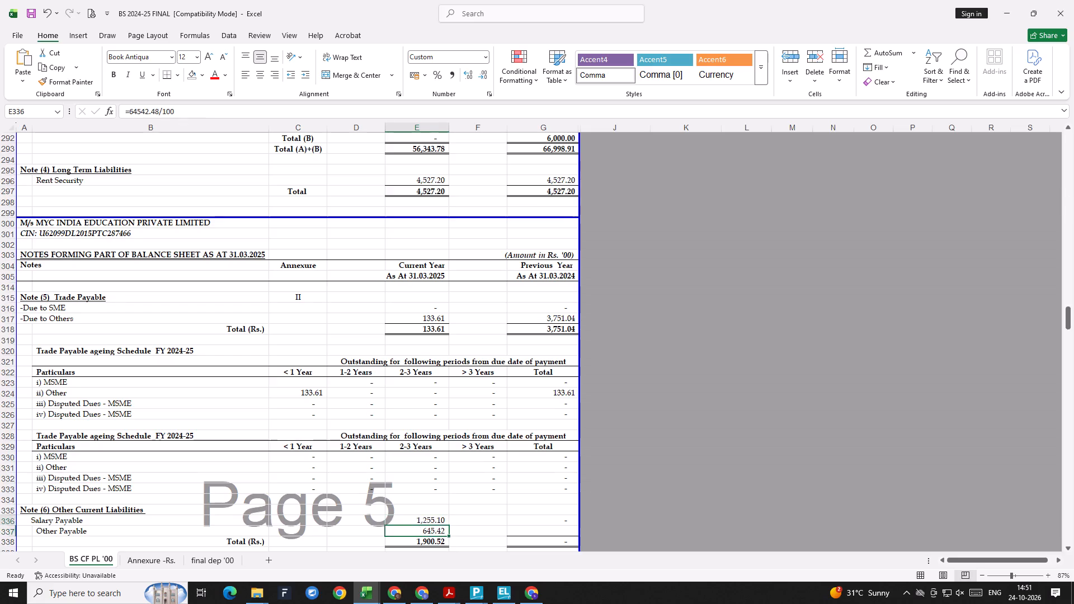
Compare the previous-year Note 6 items, including statutory dues, salary and other payable, with Note 6 in BS 2024-25 FINAL.
{"action": "key", "text": "alt+Tab"}
{"action": "key", "text": "Down"}
{"action": "key", "text": "Down"}
{"action": "key", "text": "Up"}
{"action": "key", "text": "Up"}
{"action": "key", "text": "Up"}
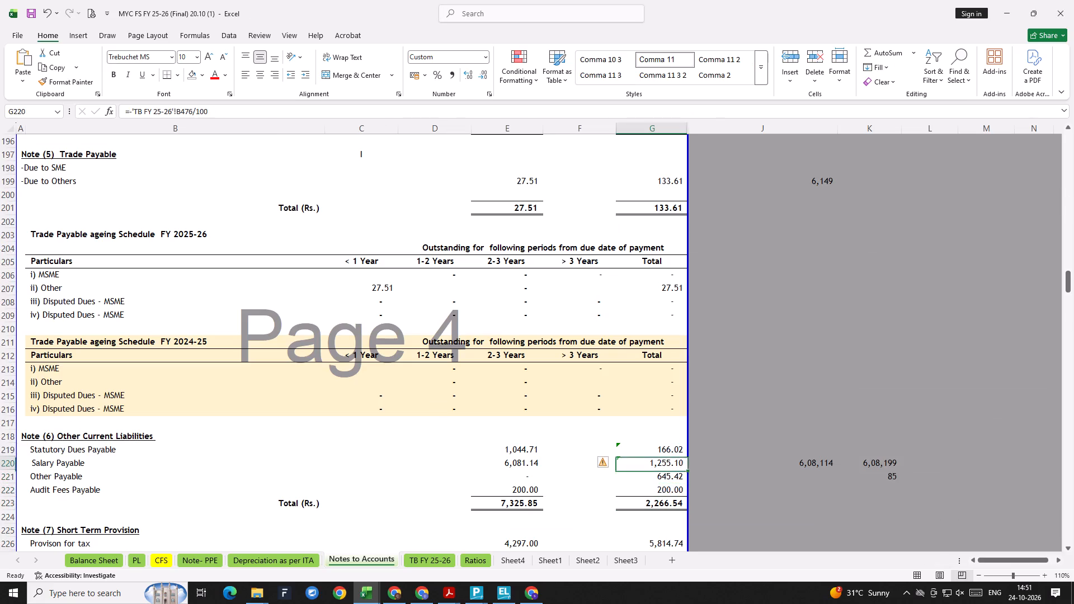
{"action": "key", "text": "Up"}
{"action": "key", "text": "alt+Tab"}
{"action": "key", "text": "Down"}
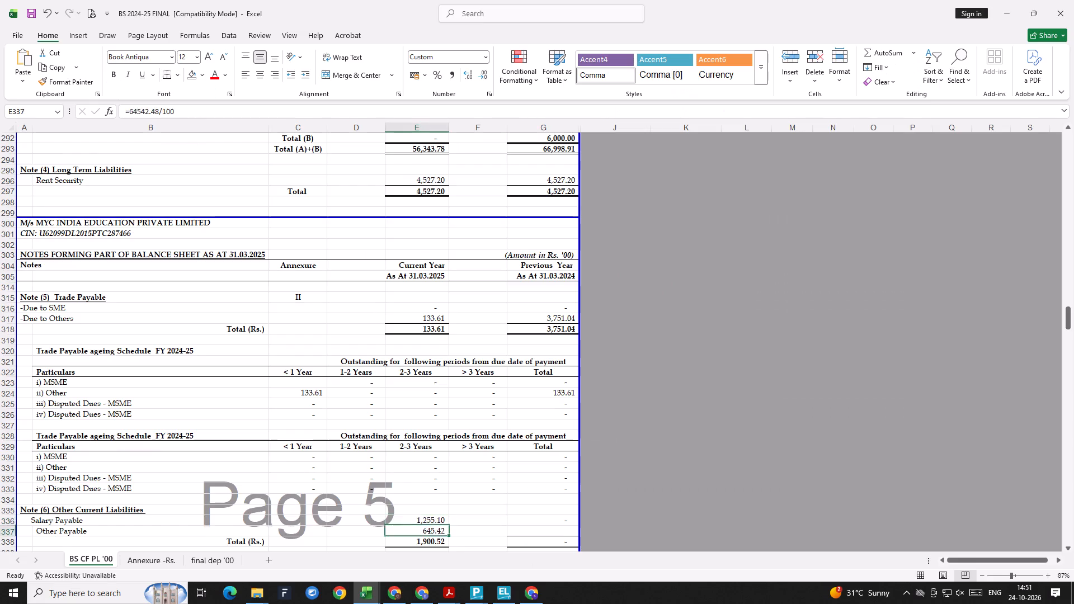
{"action": "key", "text": "Down"}
{"action": "key", "text": "Down"}
{"action": "key", "text": "Down"}
{"action": "key", "text": "Up"}
{"action": "key", "text": "Up"}
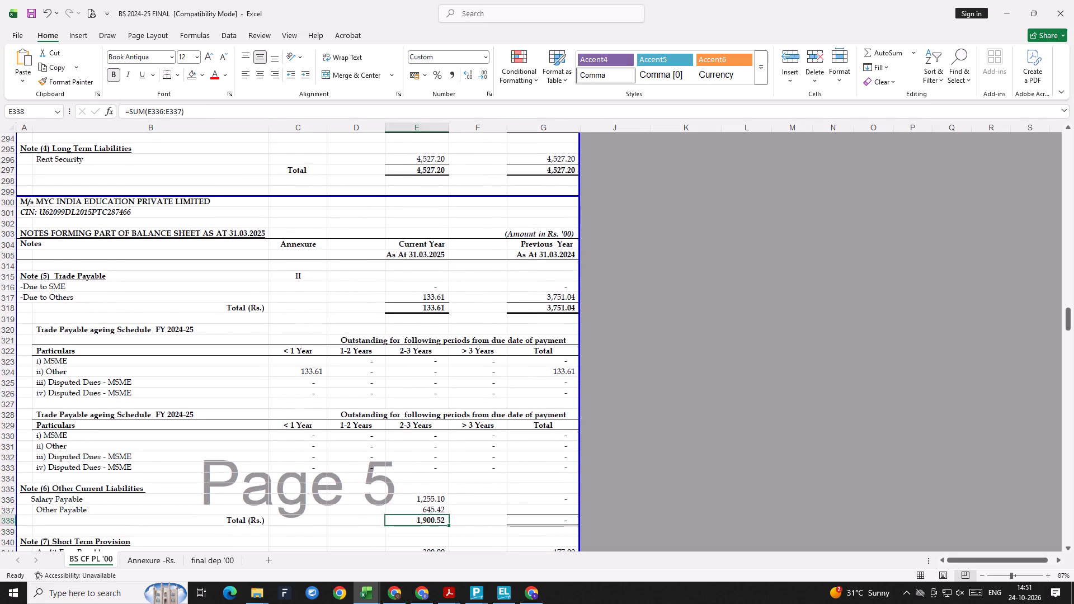
{"action": "key", "text": "ctrl+g"}
{"action": "key", "text": "Return"}
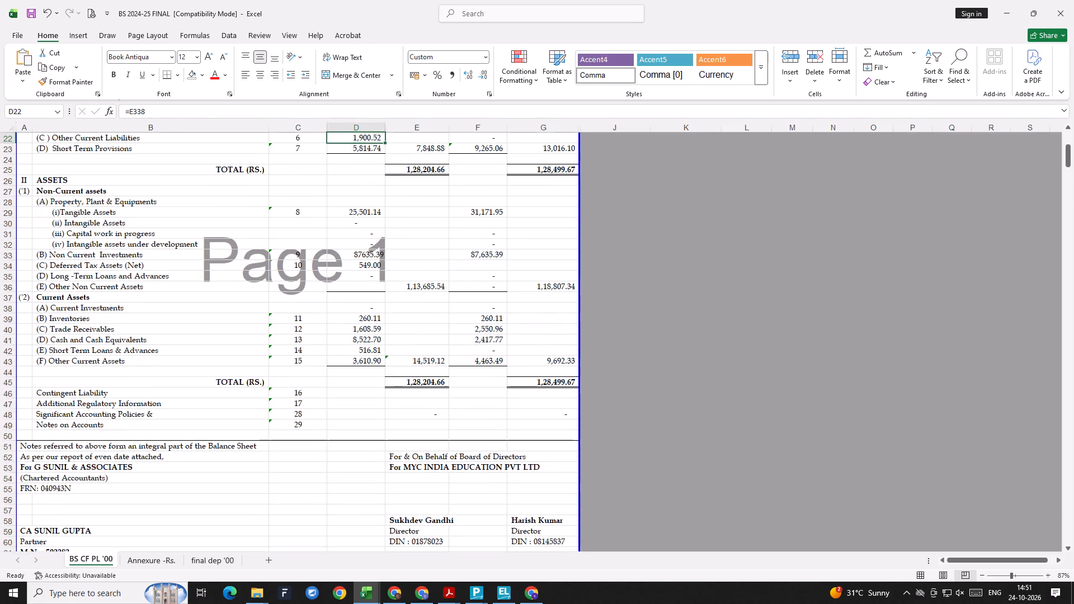
Compare previous-year Trade Payables, Other Current Liabilities and Short Term Provisions on the Balance Sheets of both workbooks.
{"action": "key", "text": "alt+Tab"}
{"action": "left_click", "coordinate": [114, 560]}
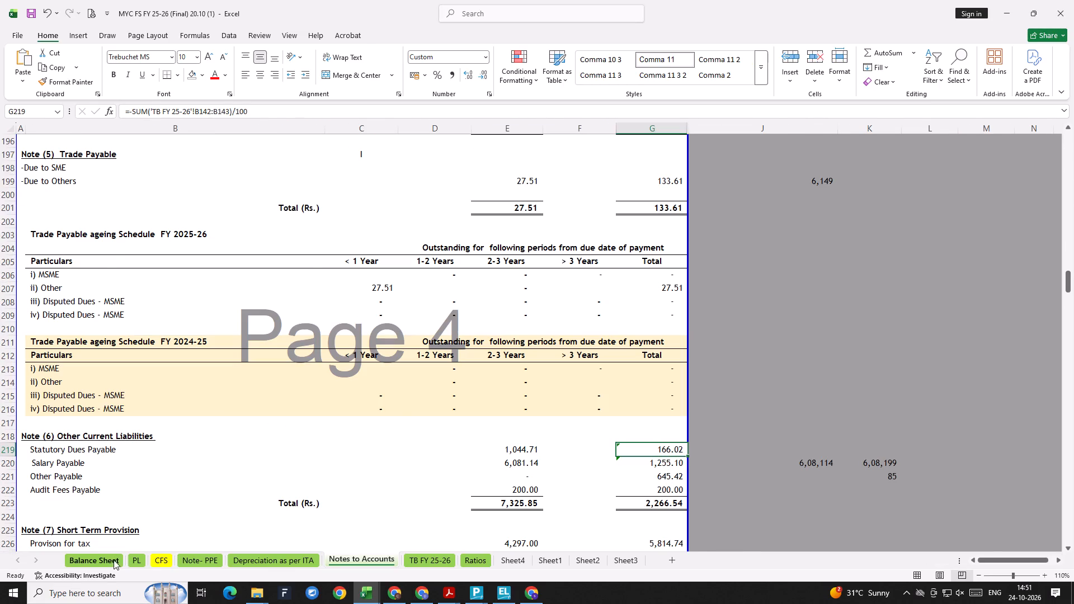
{"action": "scroll", "coordinate": [386, 457], "scroll_direction": "up", "scroll_amount": 3}
{"action": "key", "text": "alt+Tab"}
{"action": "scroll", "coordinate": [484, 399], "scroll_direction": "up", "scroll_amount": 5}
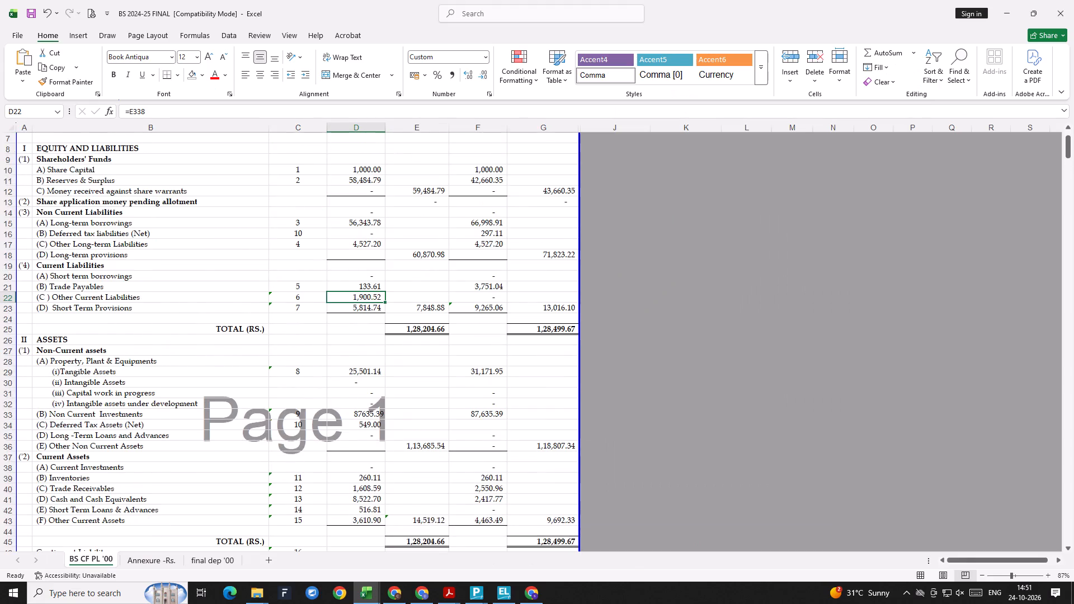
{"action": "scroll", "coordinate": [465, 388], "scroll_direction": "up", "scroll_amount": 3}
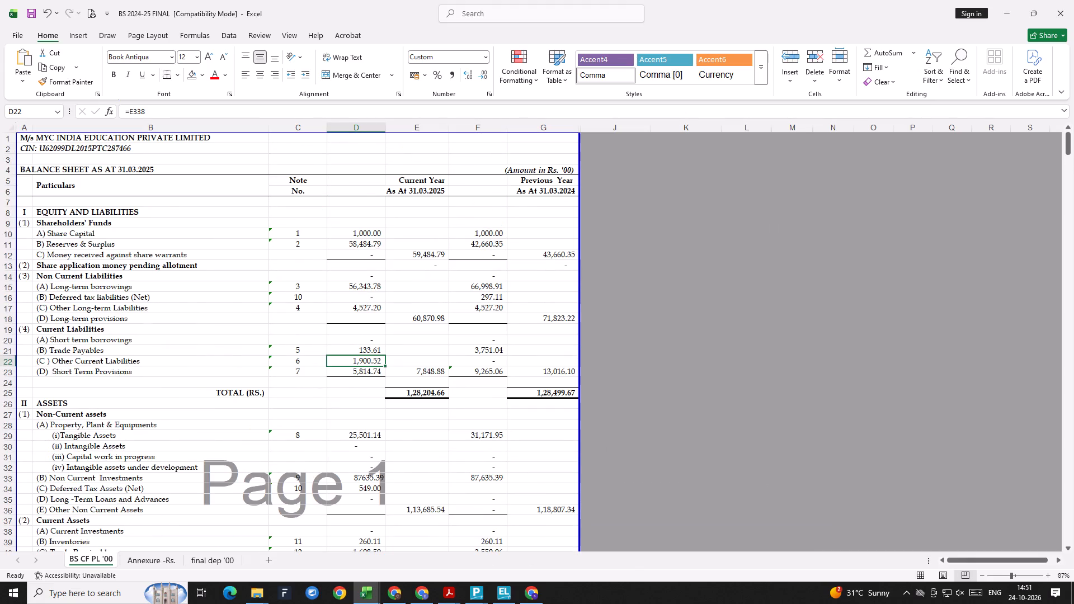
{"action": "key", "text": "Up"}
{"action": "key", "text": "alt+Tab"}
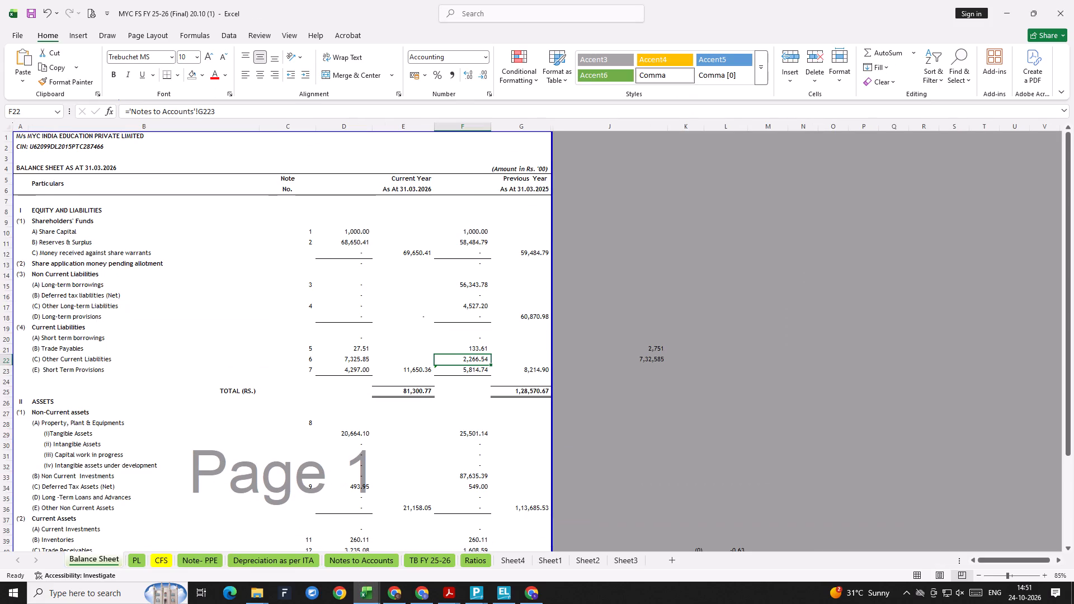
{"action": "key", "text": "Up"}
{"action": "key", "text": "alt+Tab"}
{"action": "key", "text": "Down"}
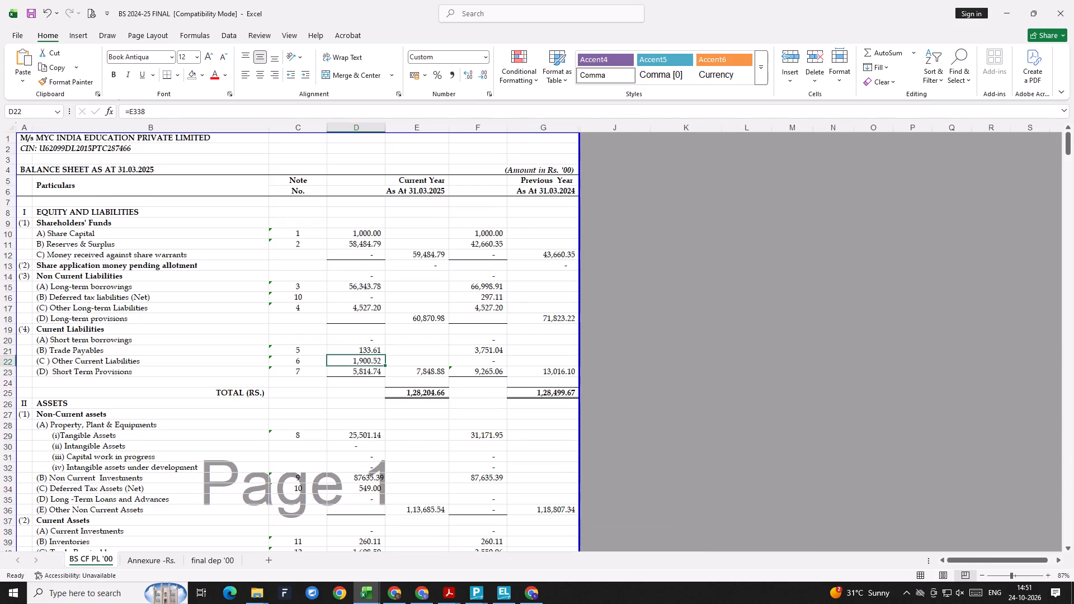
{"action": "key", "text": "Down"}
{"action": "key", "text": "alt+Tab"}
{"action": "key", "text": "Down"}
{"action": "key", "text": "Down"}
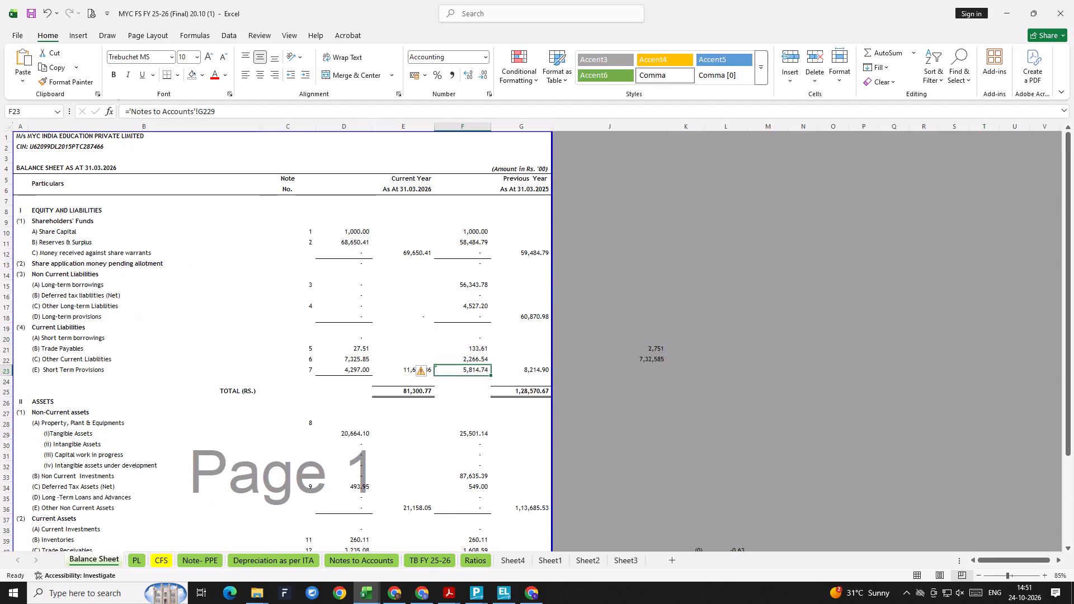
Trace previous-year Short Term Provisions to the Note 7 breakdown in both BS 2024-25 FINAL and the FY 25-26 workbook.
{"action": "key", "text": "alt+Tab"}
{"action": "key", "text": "Down"}
{"action": "key", "text": "Up"}
{"action": "key", "text": "ctrl+bracketleft"}
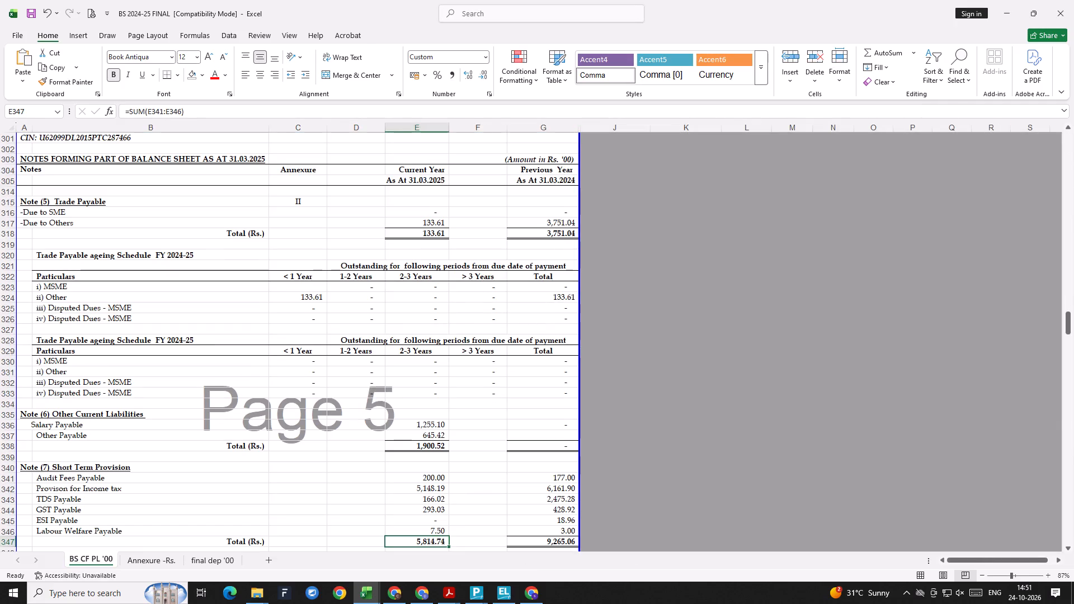
{"action": "key", "text": "alt+Tab"}
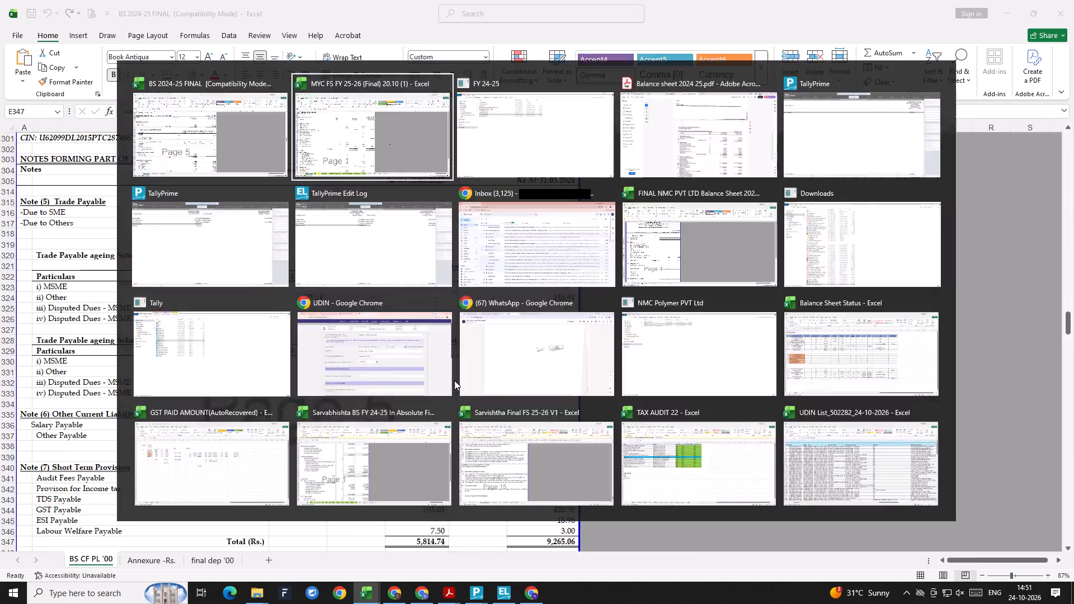
{"action": "key", "text": "Up"}
{"action": "key", "text": "ctrl+bracketleft"}
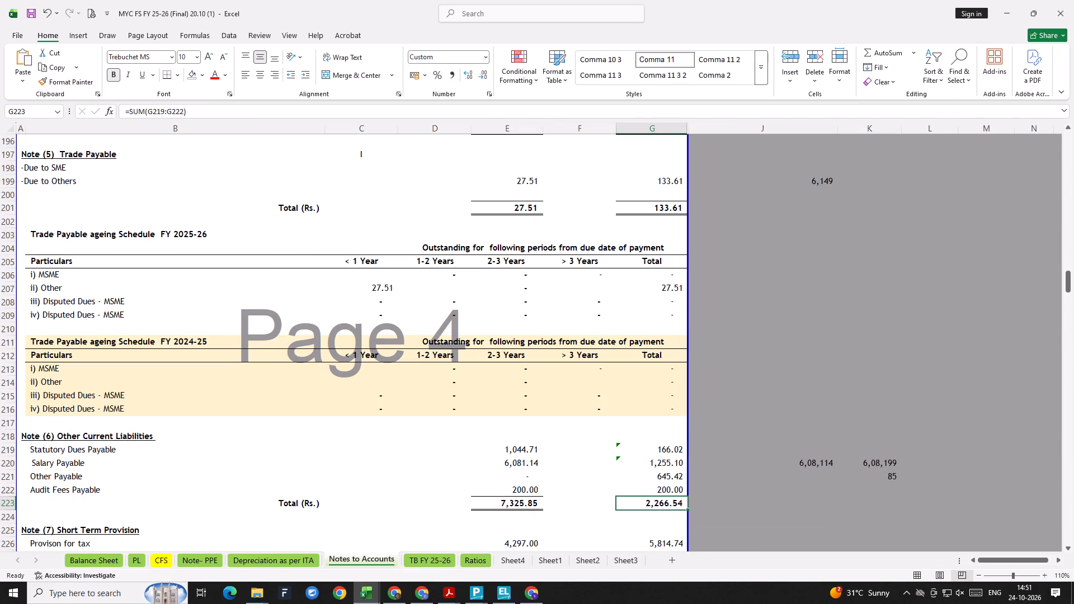
{"action": "key", "text": "Up"}
{"action": "key", "text": "Up"}
{"action": "key", "text": "Down"}
{"action": "key", "text": "Down"}
{"action": "key", "text": "Down"}
{"action": "key", "text": "Down"}
{"action": "key", "text": "Down"}
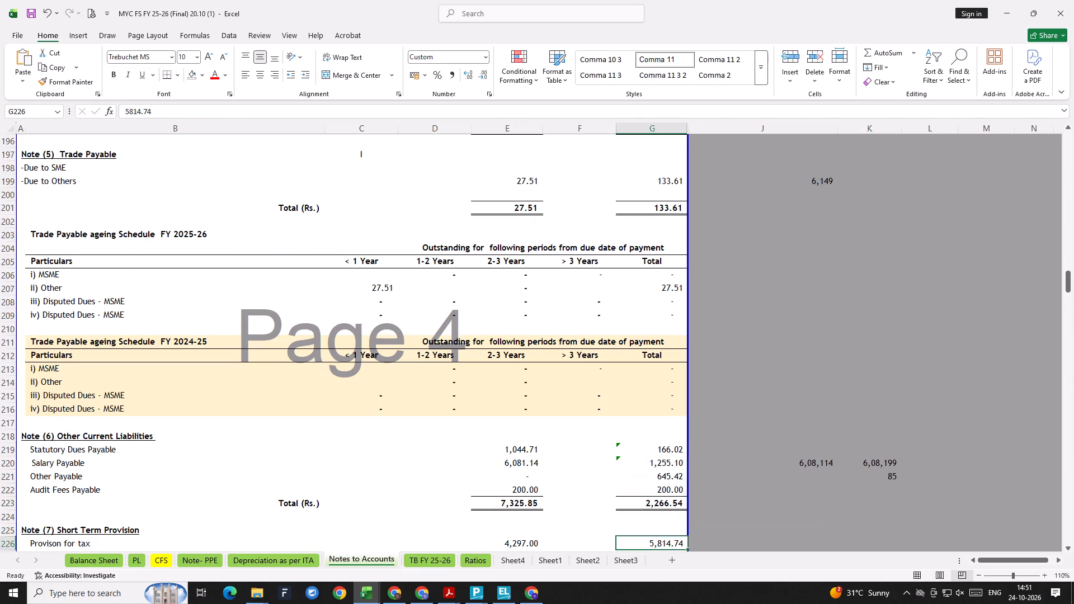
{"action": "key", "text": "Down"}
{"action": "key", "text": "Down"}
{"action": "key", "text": "Down"}
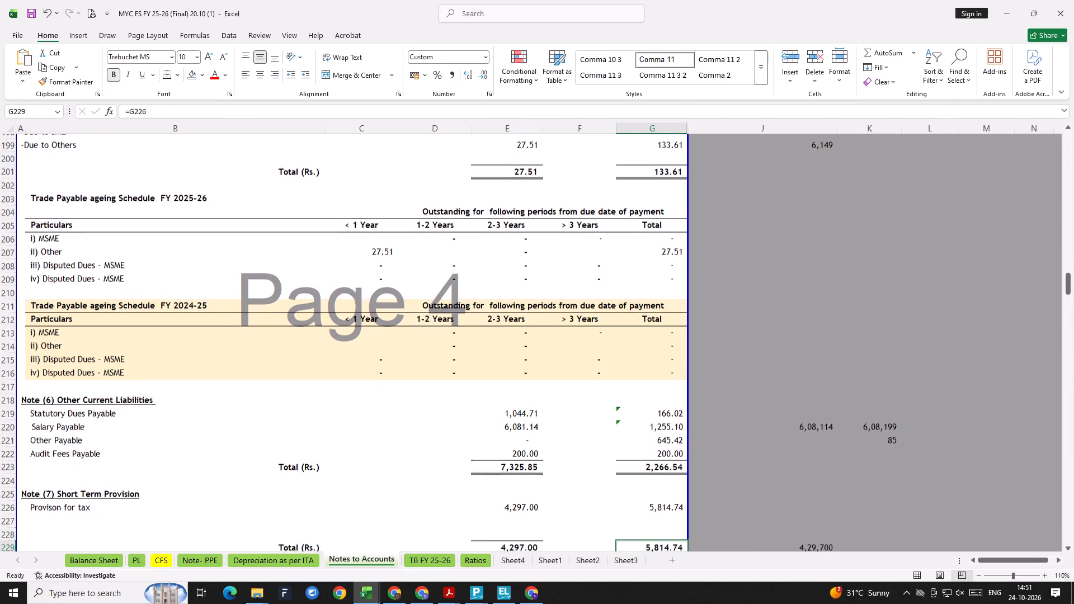
{"action": "key", "text": "Down"}
{"action": "key", "text": "Down"}
Set the previous-year Provision for tax in Note 7 to 5148.19, taken from Provision for Income tax in BS 2024-25 FINAL.
{"action": "key", "text": "Up"}
{"action": "key", "text": "Up"}
{"action": "key", "text": "Up"}
{"action": "key", "text": "Up"}
{"action": "key", "text": "Up"}
{"action": "key", "text": "alt+Tab"}
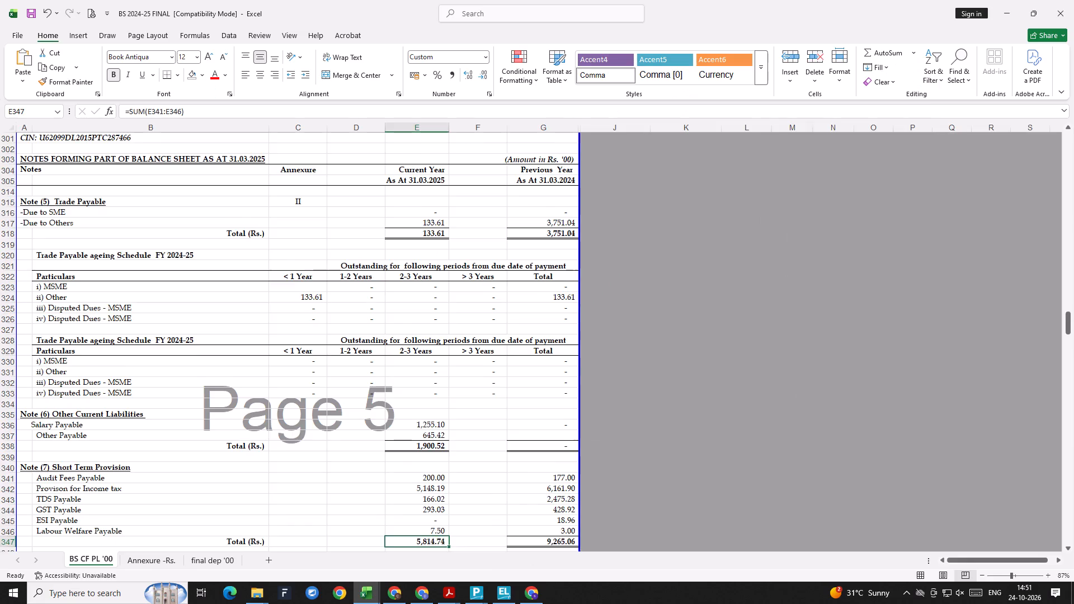
{"action": "key", "text": "Down"}
{"action": "key", "text": "Down"}
{"action": "key", "text": "Up"}
{"action": "key", "text": "Up"}
{"action": "key", "text": "Up"}
{"action": "key", "text": "Up"}
{"action": "key", "text": "Up"}
{"action": "key", "text": "Up"}
{"action": "key", "text": "Up"}
{"action": "key", "text": "alt+Tab"}
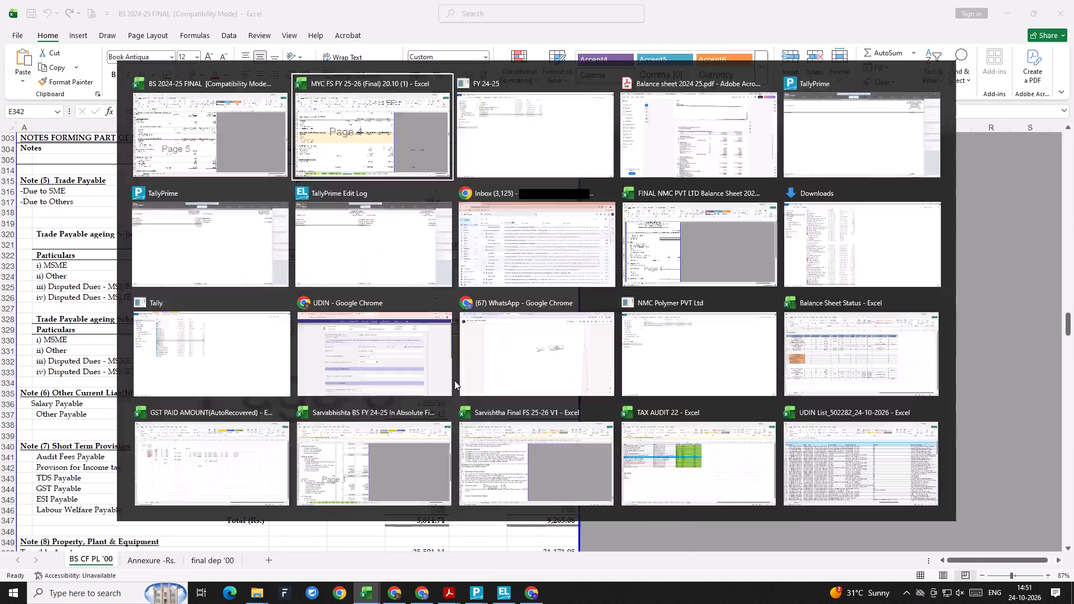
{"action": "type", "text": "5148.19"}
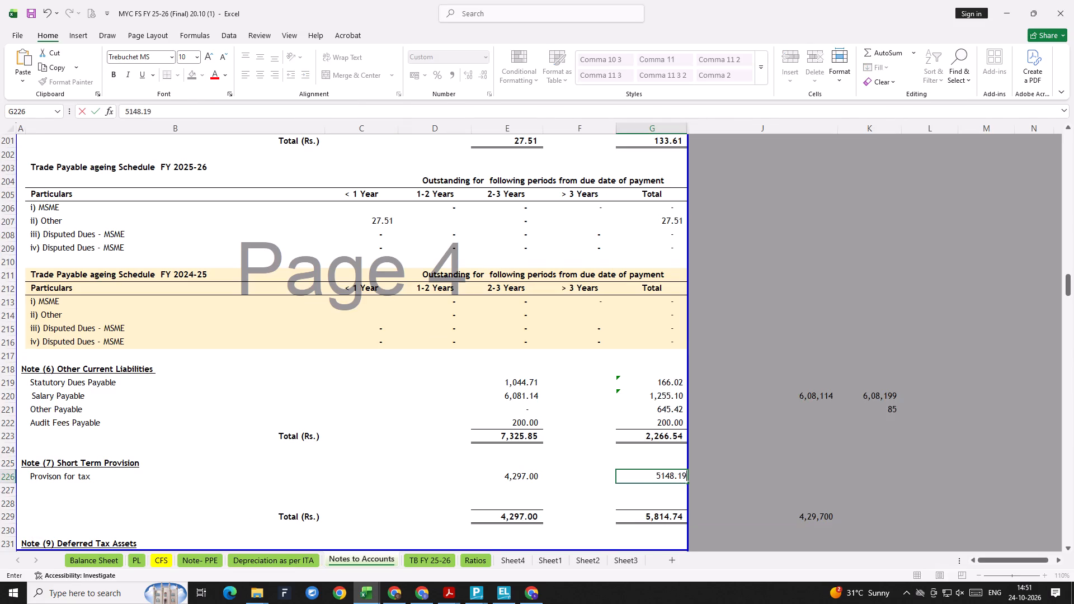
{"action": "key", "text": "Return"}
Sum TDS, GST and Labour Welfare Payable in BS 2024-25 FINAL and enter 466.55 as previous-year Statutory Dues Payable in Note 6.
{"action": "key", "text": "alt+Tab"}
{"action": "key", "text": "Up"}
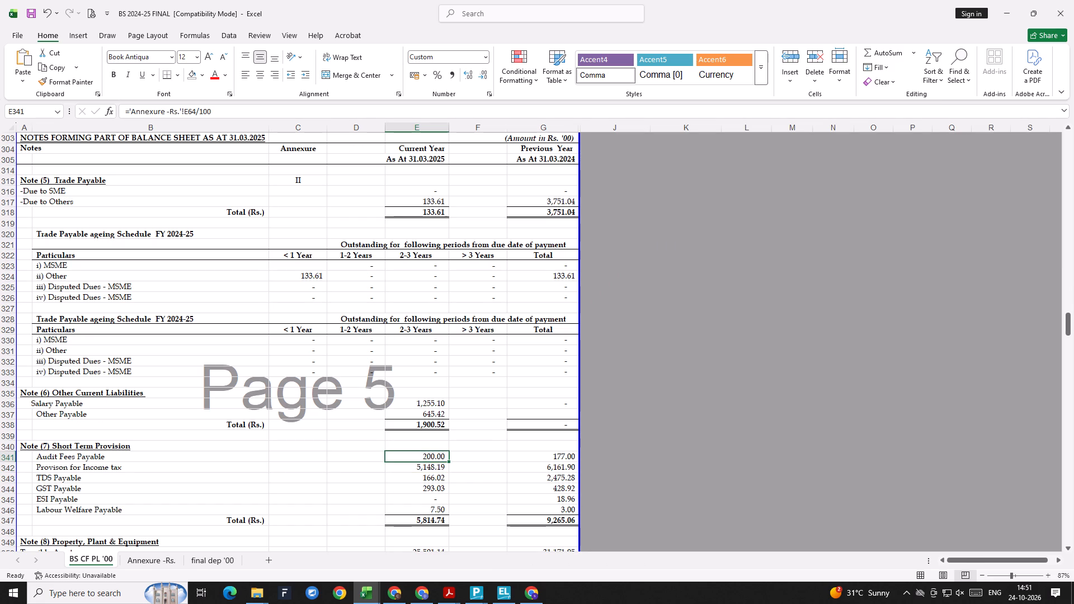
{"action": "key", "text": "alt+Tab"}
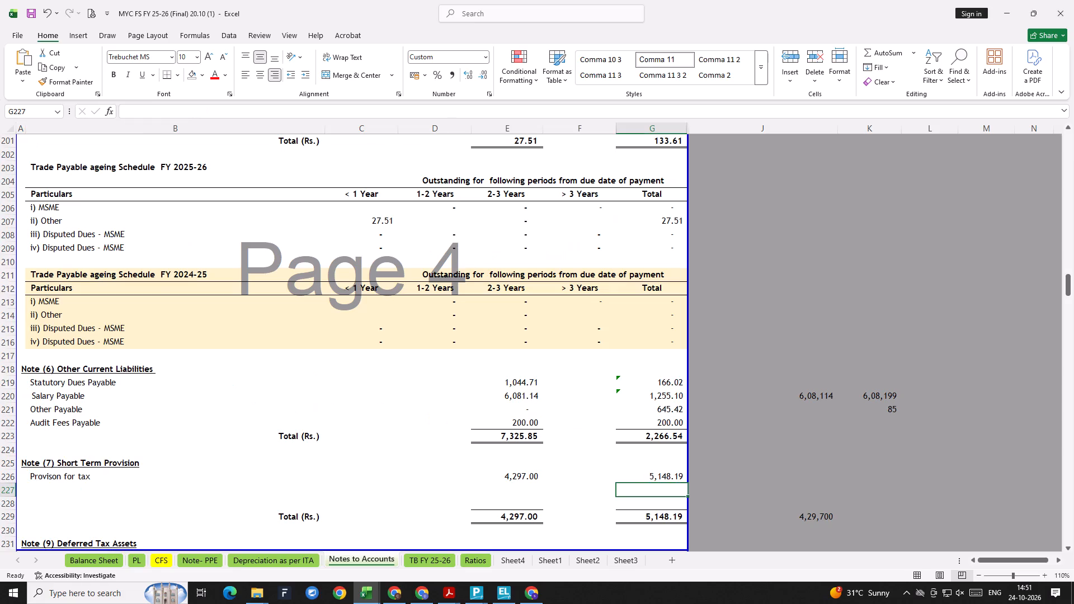
{"action": "key", "text": "alt+Tab"}
{"action": "left_click", "coordinate": [436, 477]}
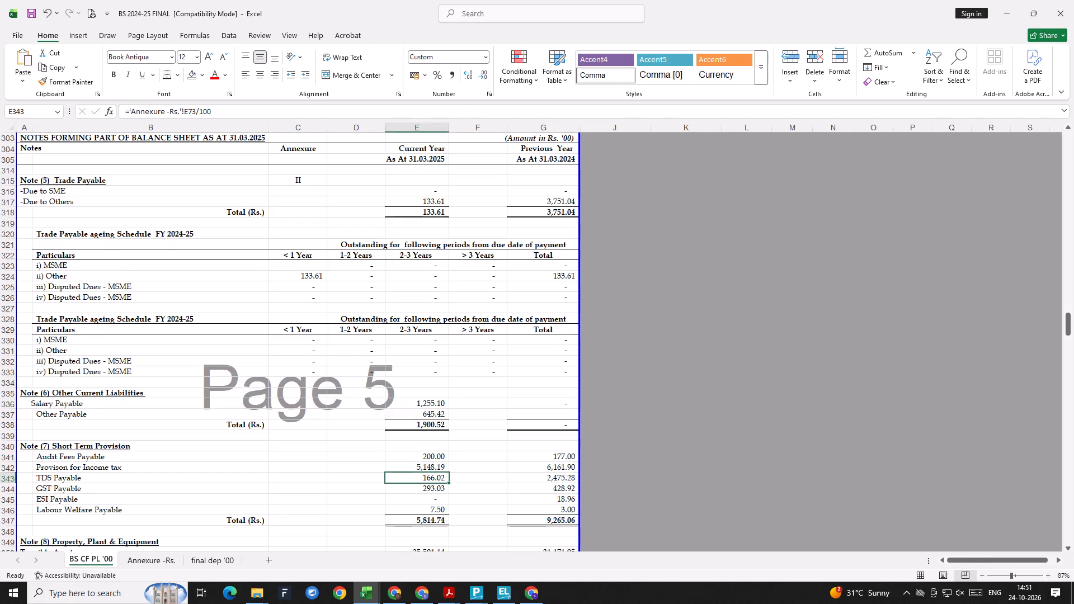
{"action": "left_click", "coordinate": [434, 491], "text": "ctrl"}
{"action": "left_click", "coordinate": [437, 511], "text": "ctrl"}
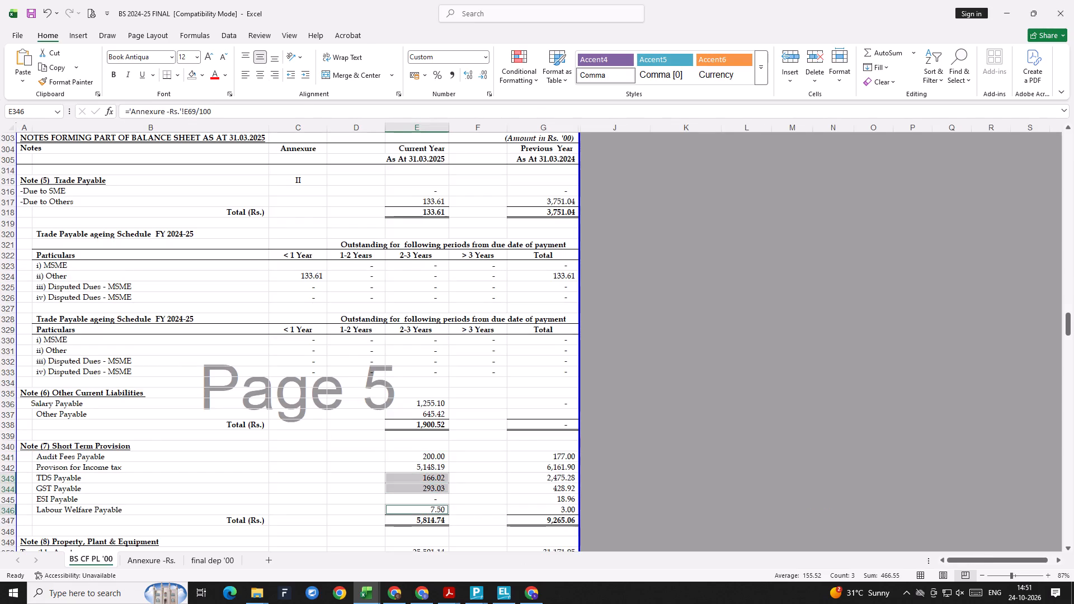
{"action": "key", "text": "alt+Tab"}
{"action": "key", "text": "Up"}
{"action": "key", "text": "Up"}
{"action": "key", "text": "Up"}
{"action": "key", "text": "Up"}
{"action": "key", "text": "Up"}
{"action": "key", "text": "Up"}
{"action": "key", "text": "Up"}
{"action": "key", "text": "Up"}
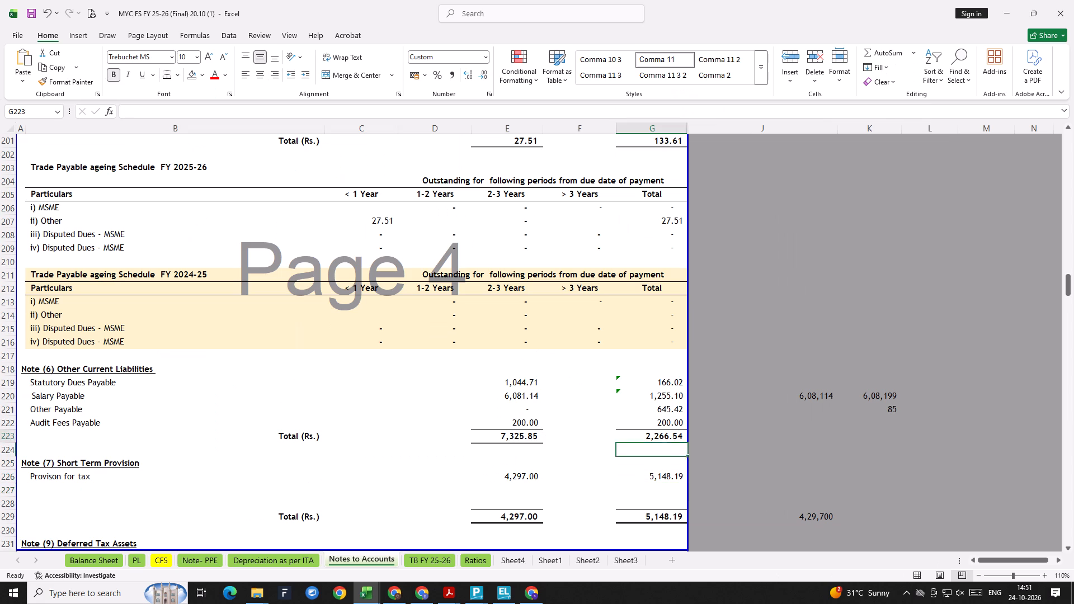
{"action": "key", "text": "Up"}
{"action": "key", "text": "Down"}
{"action": "type", "text": "466.55"}
{"action": "key", "text": "Return"}
Compare the previous-year liabilities and totals on the FY 25-26 Balance Sheet with the Balance Sheet in BS 2024-25 FINAL.
{"action": "left_click", "coordinate": [112, 559]}
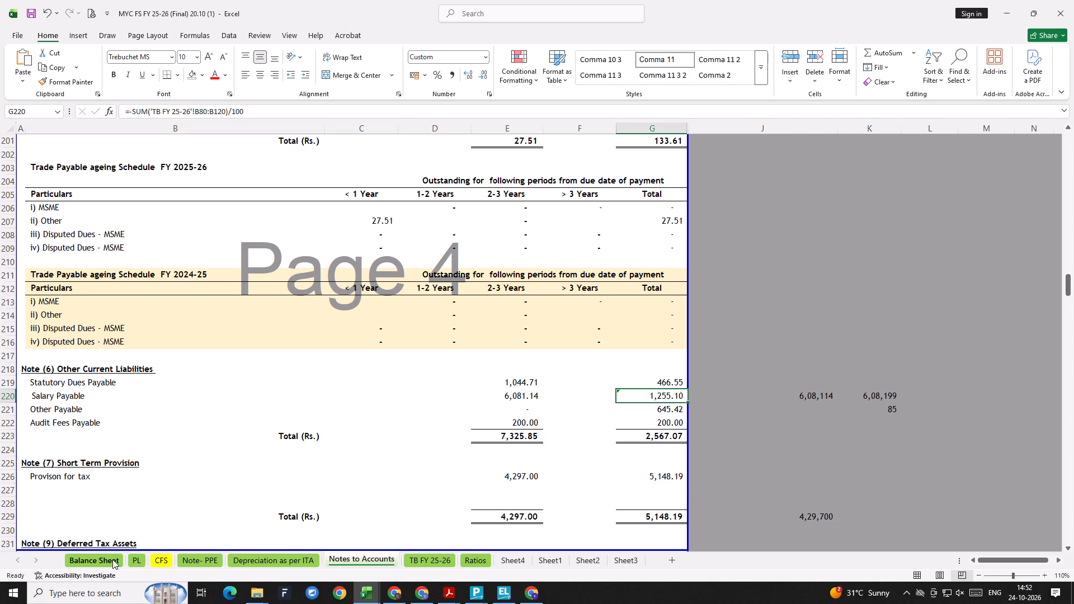
{"action": "scroll", "coordinate": [486, 413], "scroll_direction": "down", "scroll_amount": 4}
{"action": "key", "text": "alt+Tab"}
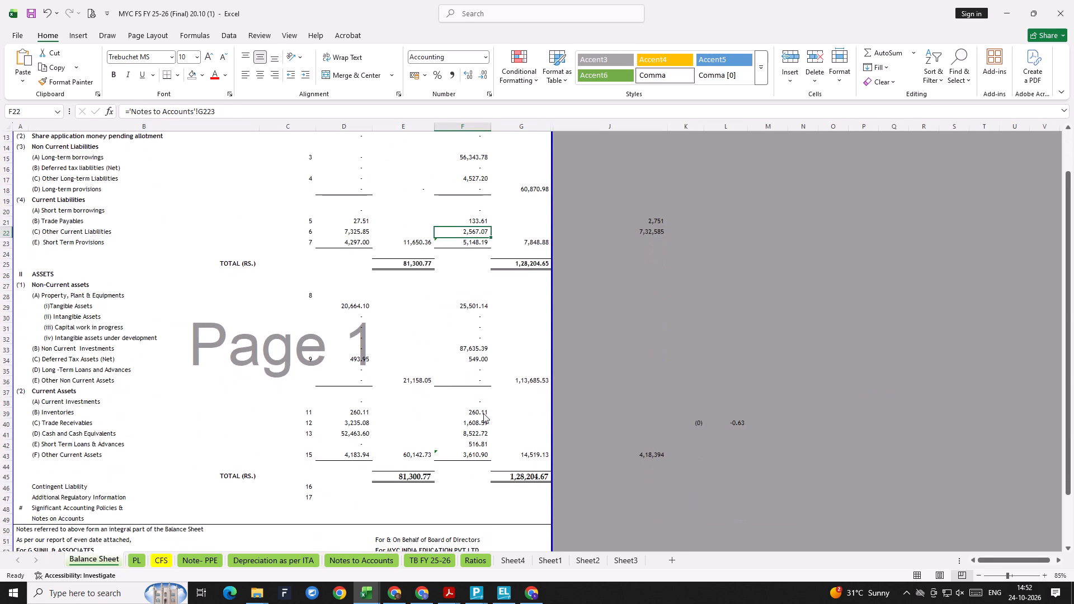
{"action": "scroll", "coordinate": [309, 410], "scroll_direction": "up", "scroll_amount": 20}
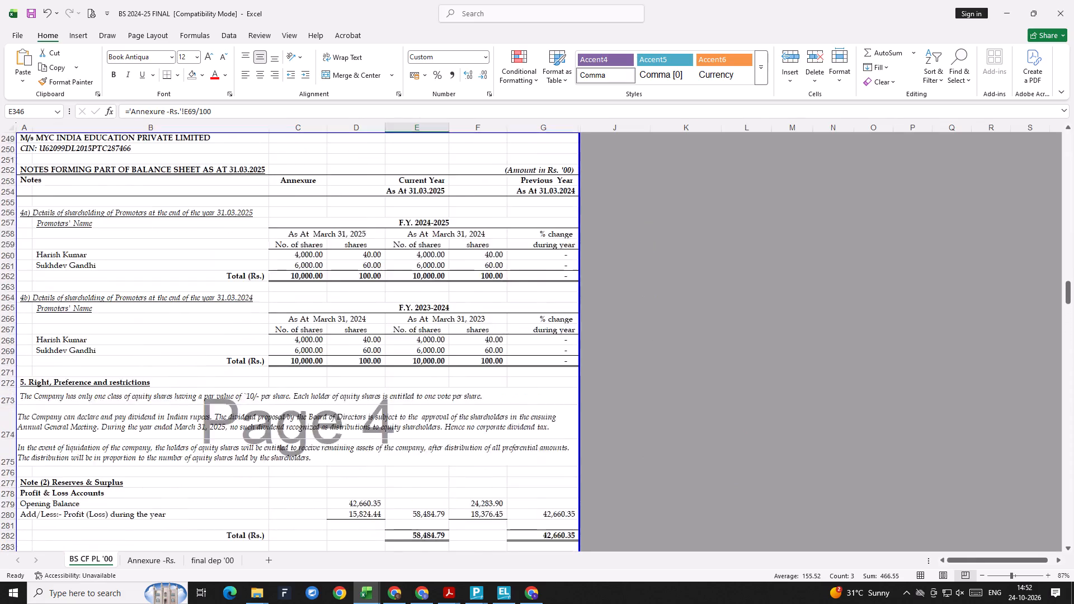
{"action": "scroll", "coordinate": [309, 378], "scroll_direction": "up", "scroll_amount": 6}
{"action": "key", "text": "Page_Up"}
{"action": "key", "text": "Page_Up"}
{"action": "key", "text": "Page_Up"}
{"action": "key", "text": "Page_Up"}
{"action": "key", "text": "Page_Up"}
{"action": "key", "text": "Page_Up"}
{"action": "key", "text": "Page_Up"}
{"action": "key", "text": "Page_Up"}
{"action": "key", "text": "Page_Up"}
{"action": "key", "text": "Page_Up"}
{"action": "key", "text": "Page_Up"}
{"action": "key", "text": "Page_Up"}
{"action": "key", "text": "Page_Up"}
{"action": "key", "text": "Page_Up"}
{"action": "key", "text": "Page_Up"}
{"action": "key", "text": "Page_Up"}
{"action": "key", "text": "Page_Up"}
{"action": "key", "text": "Page_Up"}
{"action": "key", "text": "Page_Up"}
{"action": "key", "text": "Page_Up"}
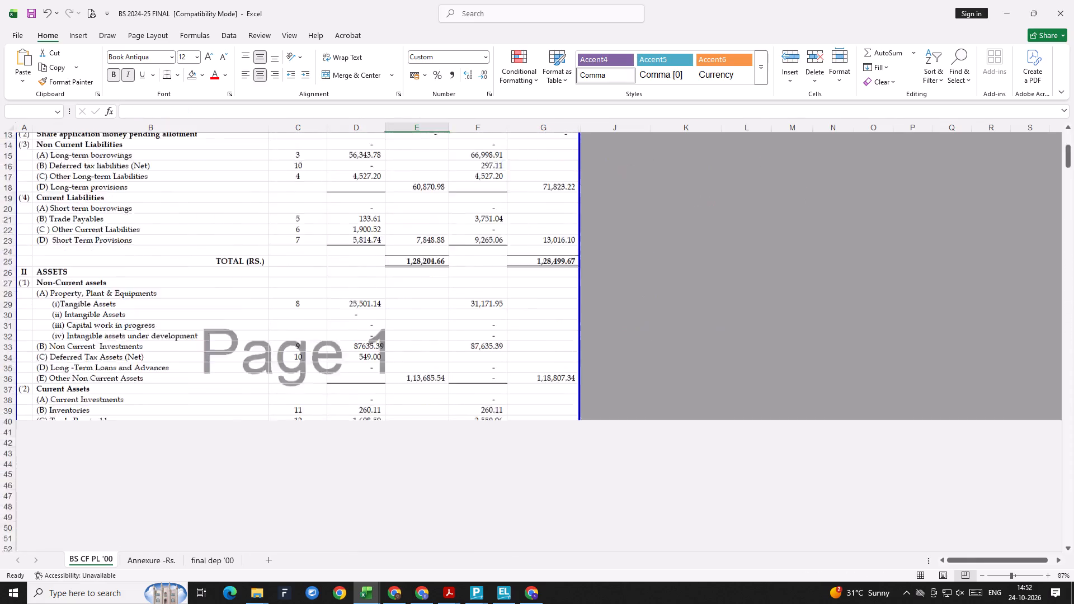
{"action": "scroll", "coordinate": [412, 376], "scroll_direction": "down", "scroll_amount": 2}
{"action": "key", "text": "alt+Tab"}
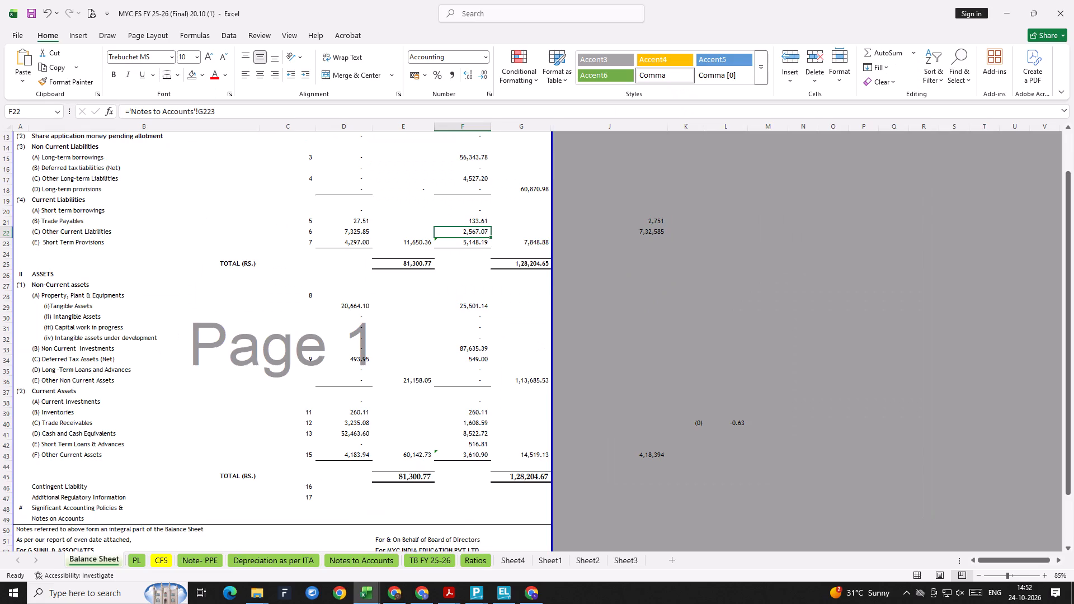
{"action": "scroll", "coordinate": [544, 333], "scroll_direction": "up", "scroll_amount": 3}
{"action": "key", "text": "alt+Tab"}
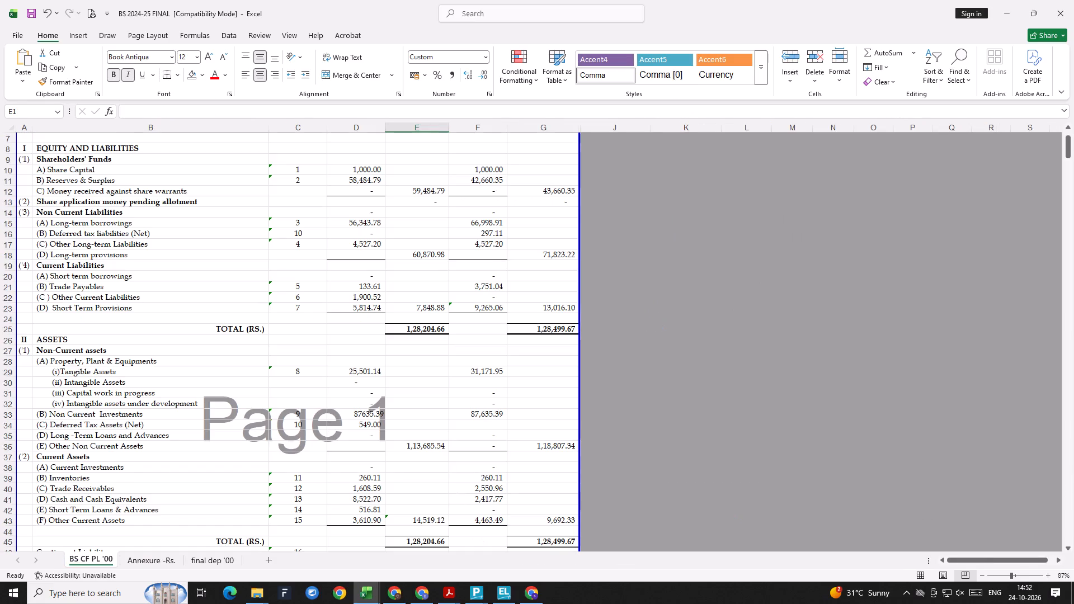
{"action": "key", "text": "alt+Tab"}
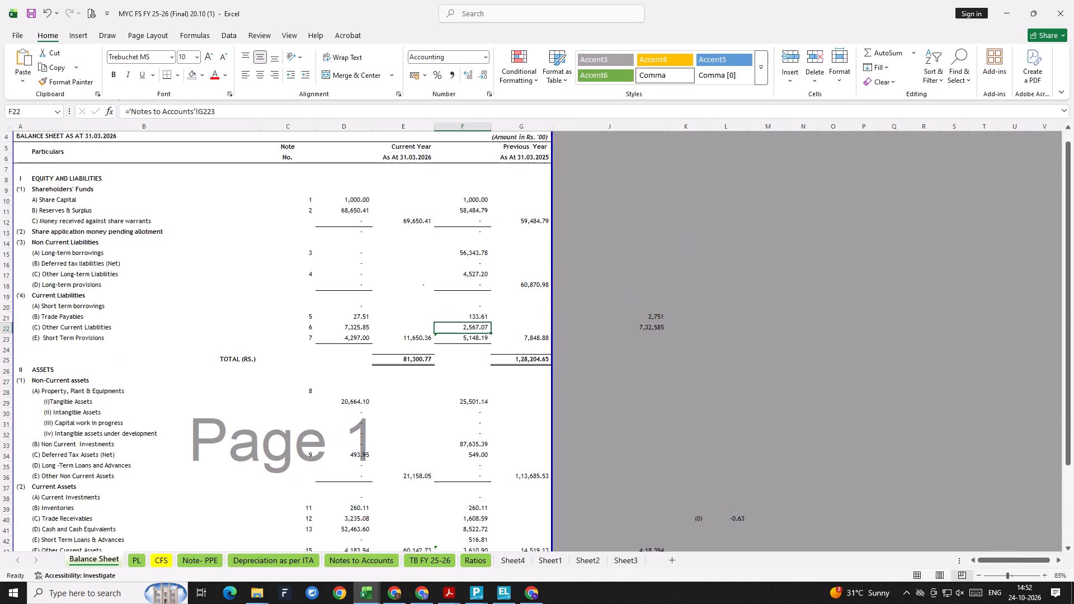
Add a rounding adjustment of +0.01 to the previous-year Equity and Liabilities total formula, checking it against BS 2024-25 FINAL.
{"action": "left_click", "coordinate": [532, 357]}
{"action": "key", "text": "alt+Tab"}
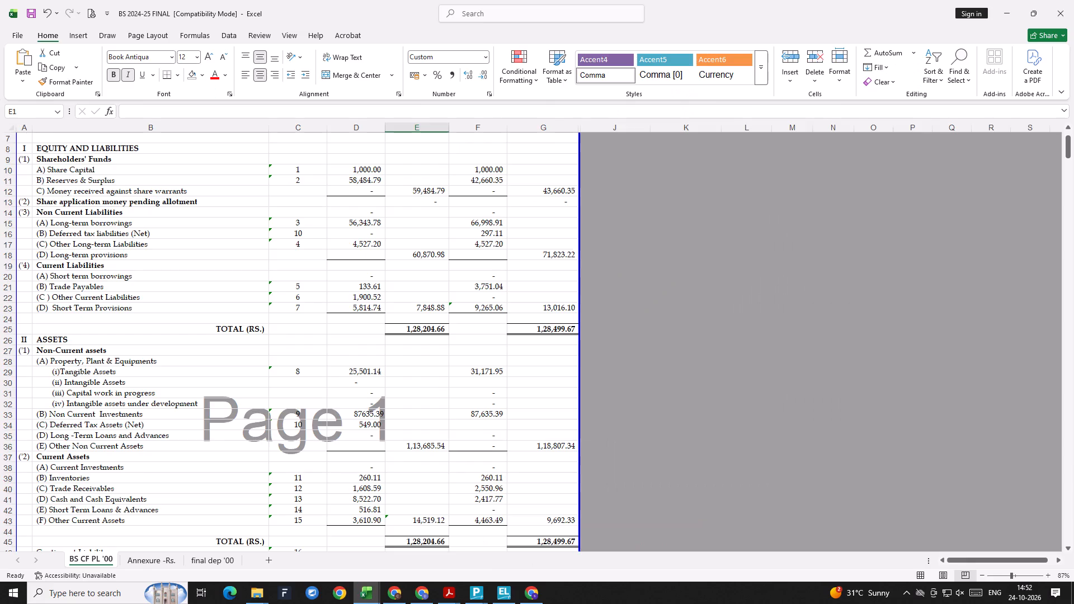
{"action": "key", "text": "alt+Tab"}
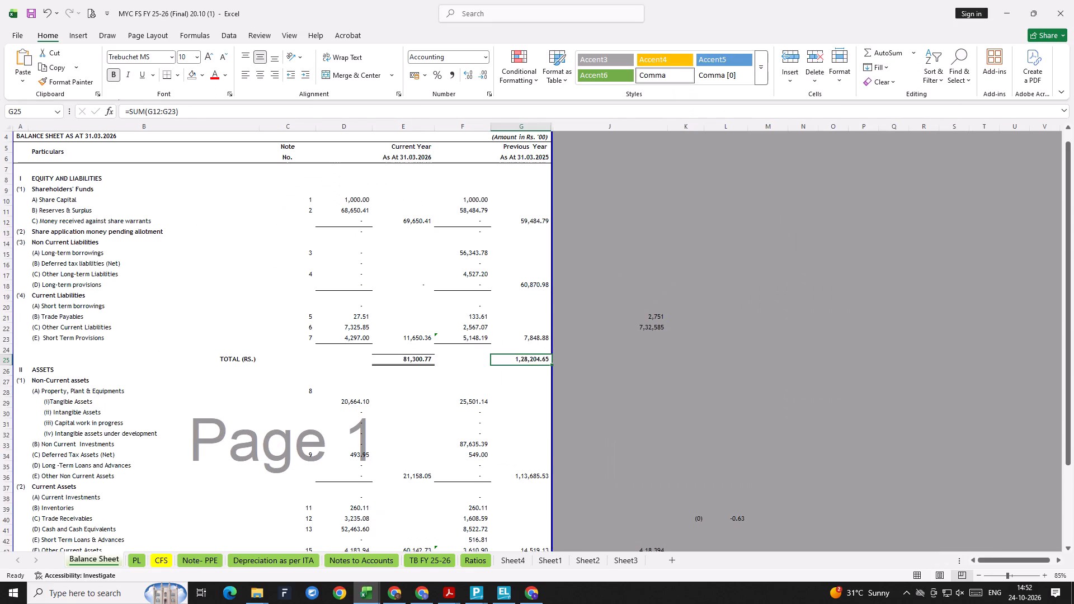
{"action": "key", "text": "alt+Tab"}
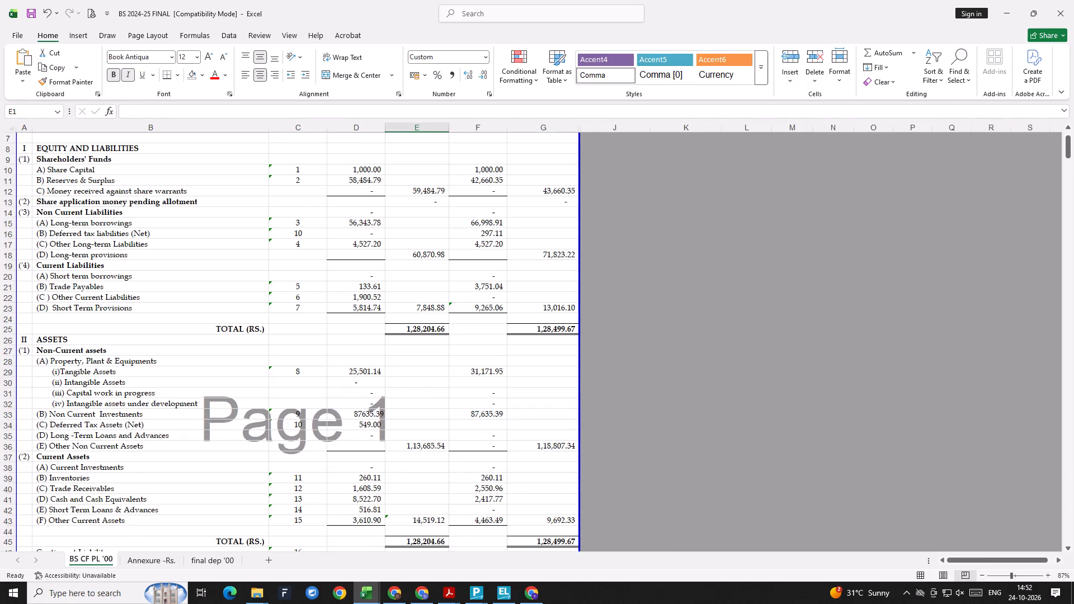
{"action": "key", "text": "alt+Tab"}
{"action": "key", "text": "alt+Tab"}
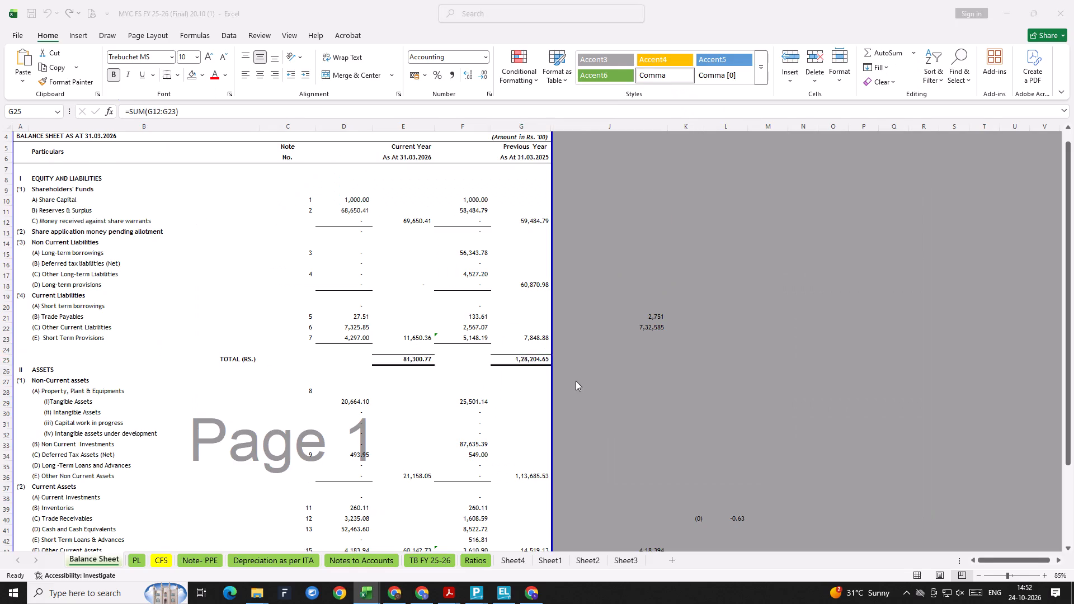
{"action": "key", "text": "alt+Tab"}
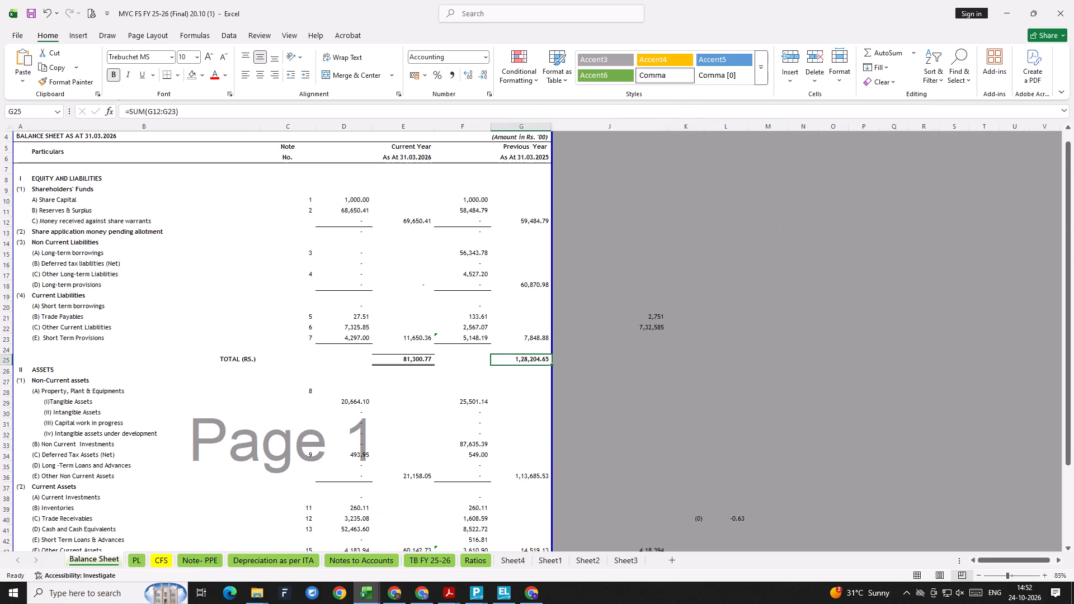
{"action": "key", "text": "F2"}
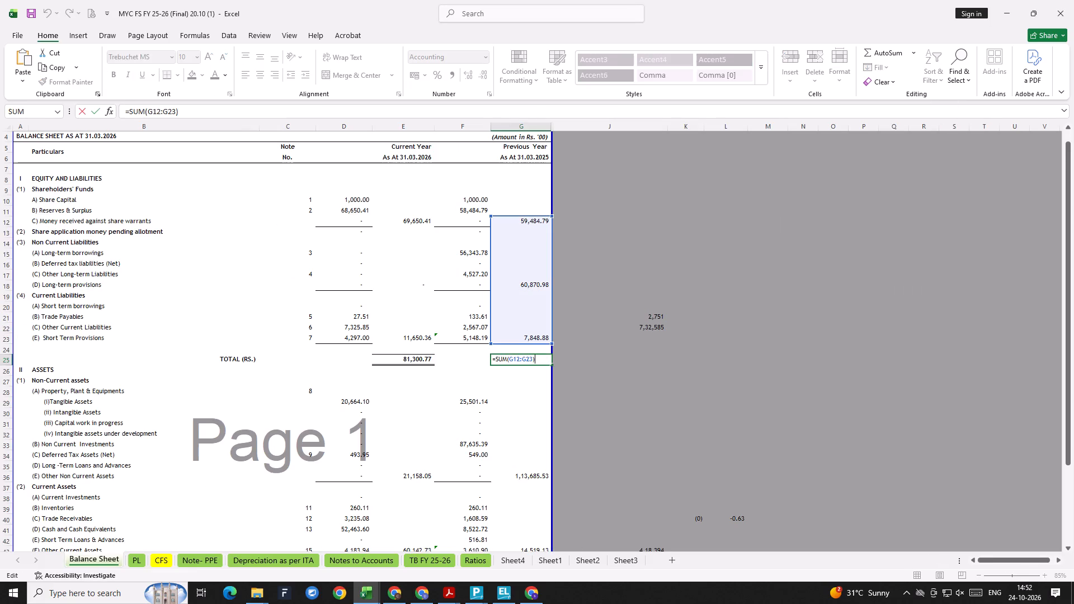
{"action": "type", "text": "+0.01"}
{"action": "key", "text": "Return"}
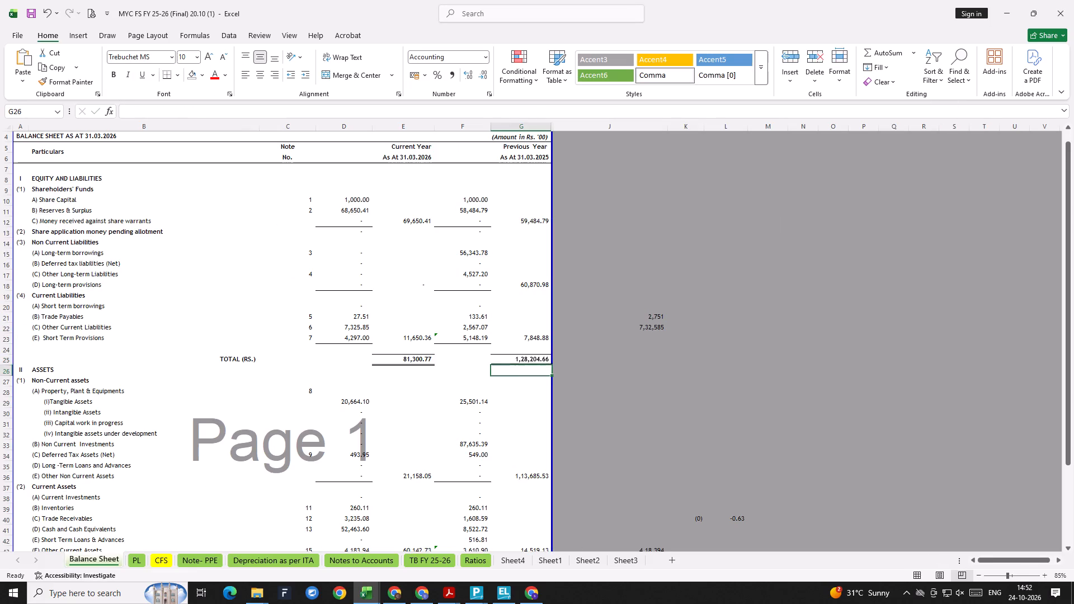
Check the previous-year assets against BS 2024-25 FINAL and add +0.01 to the non-current assets subtotal formula on the Balance Sheet.
{"action": "key", "text": "alt+Tab"}
{"action": "scroll", "coordinate": [434, 411], "scroll_direction": "down", "scroll_amount": 2}
{"action": "key", "text": "alt+Tab"}
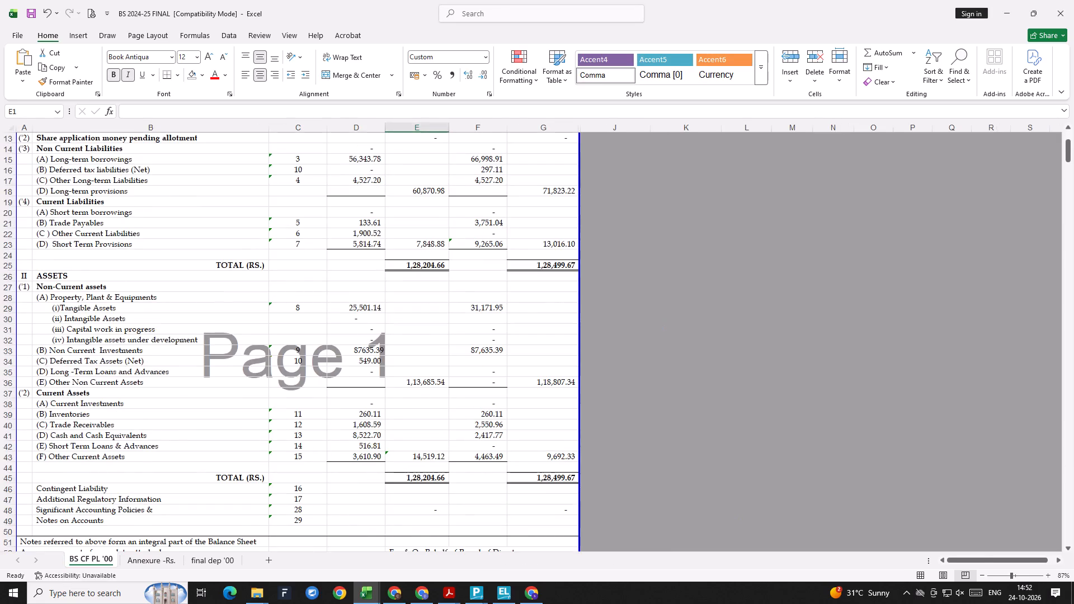
{"action": "scroll", "coordinate": [436, 412], "scroll_direction": "down", "scroll_amount": 3}
{"action": "key", "text": "alt+Tab"}
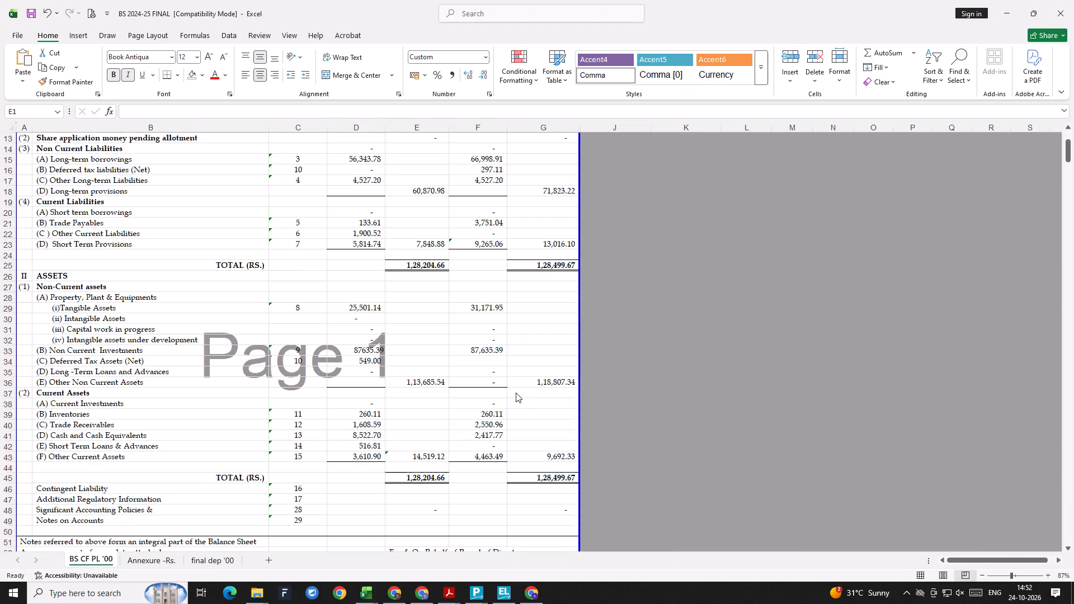
{"action": "key", "text": "alt+Tab"}
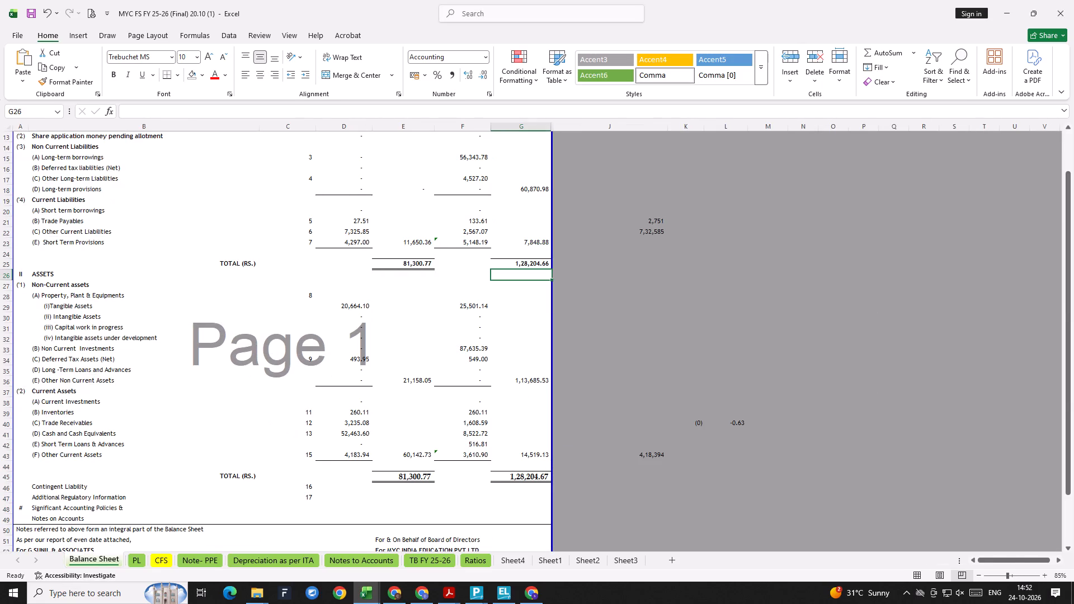
{"action": "key", "text": "alt+Tab"}
{"action": "key", "text": "alt+Tab"}
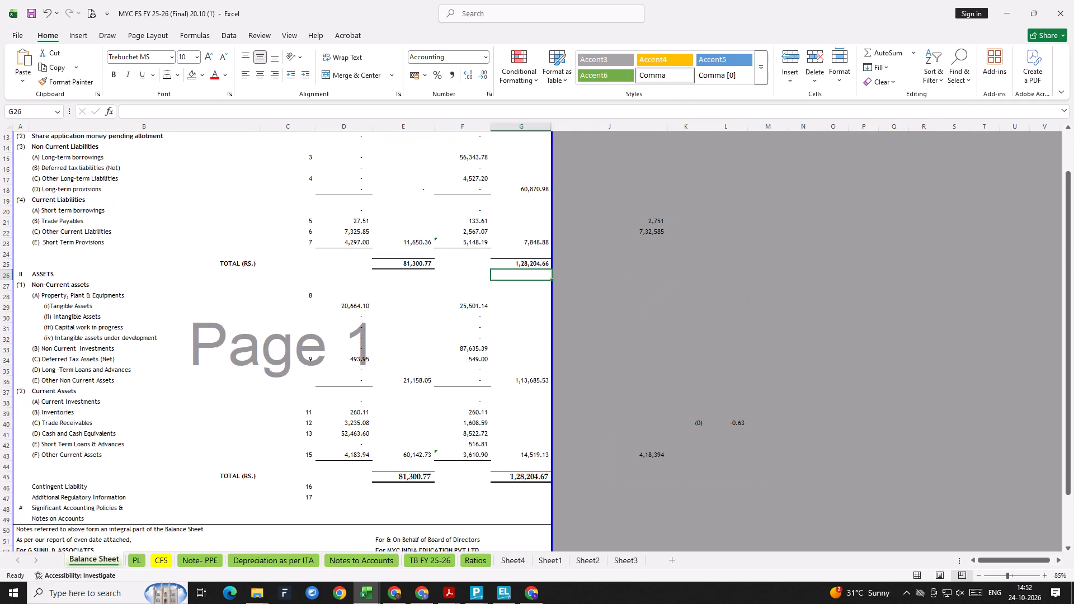
{"action": "left_click", "coordinate": [526, 380]}
{"action": "key", "text": "F2"}
{"action": "type", "text": "+0.01"}
{"action": "key", "text": "Return"}
Compare the previous-year current assets with BS 2024-25 FINAL and trace the previous-year Cash and Cash Equivalents figure to Note 13.
{"action": "key", "text": "alt+Tab"}
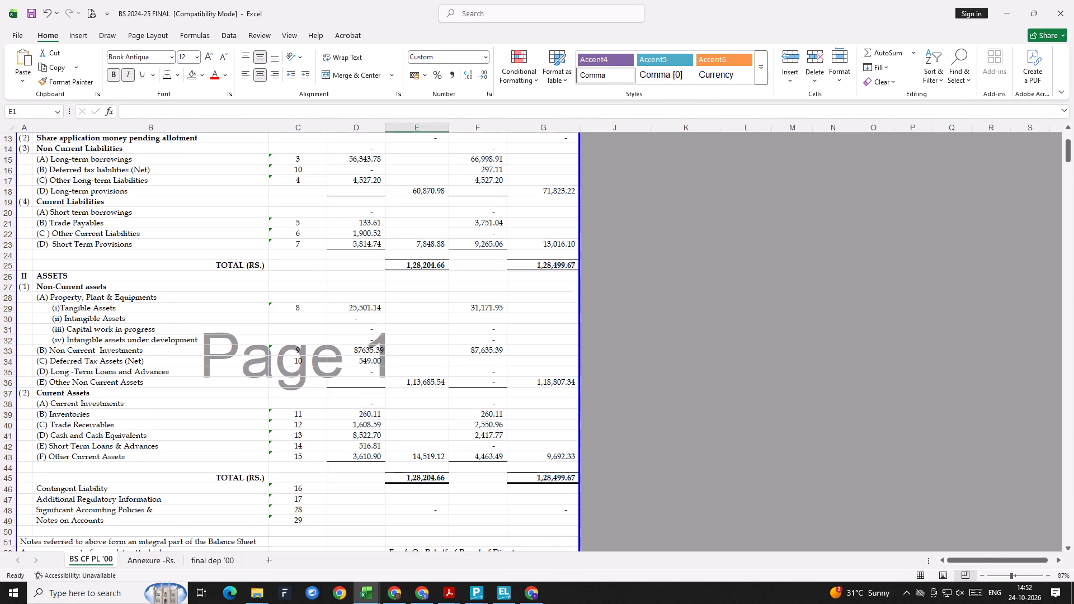
{"action": "scroll", "coordinate": [479, 424], "scroll_direction": "down", "scroll_amount": 1}
{"action": "key", "text": "alt+Tab"}
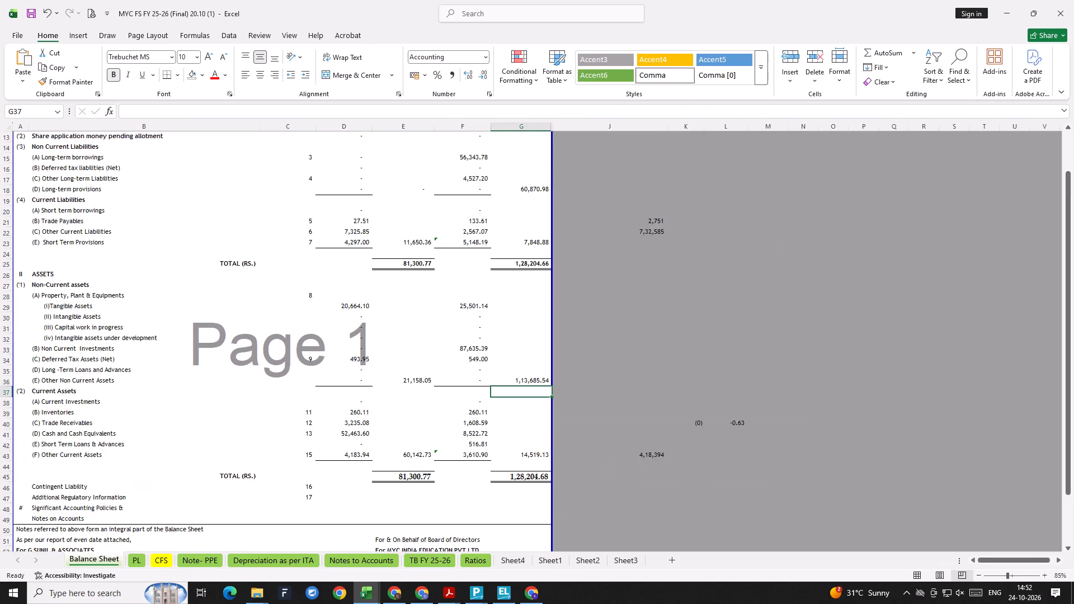
{"action": "key", "text": "alt+Tab"}
{"action": "key", "text": "alt+Tab"}
{"action": "key", "text": "alt+Tab"}
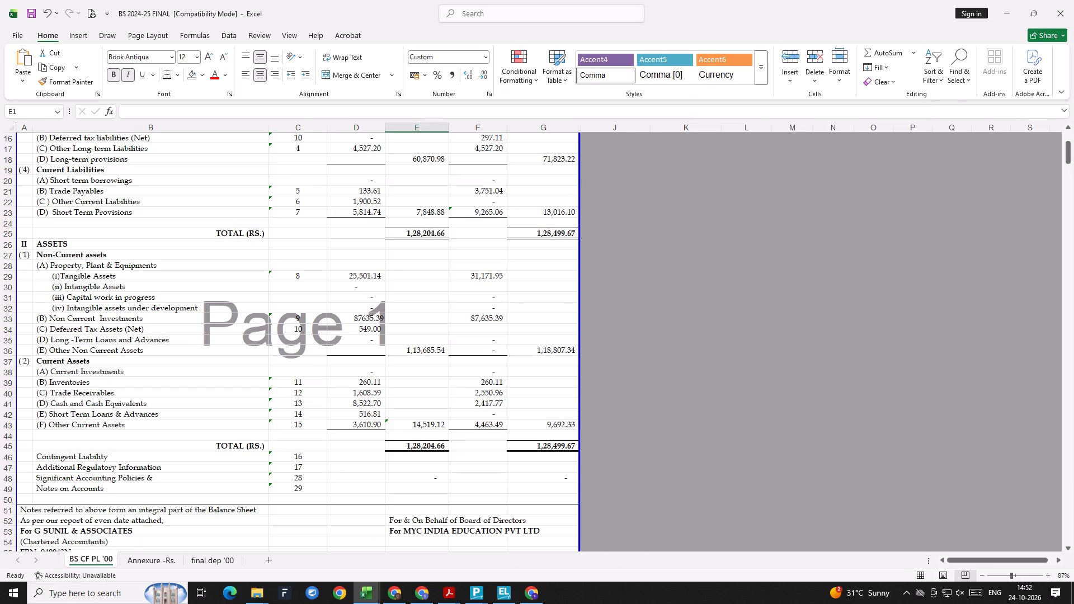
{"action": "key", "text": "alt+Tab"}
{"action": "left_click", "coordinate": [475, 435]}
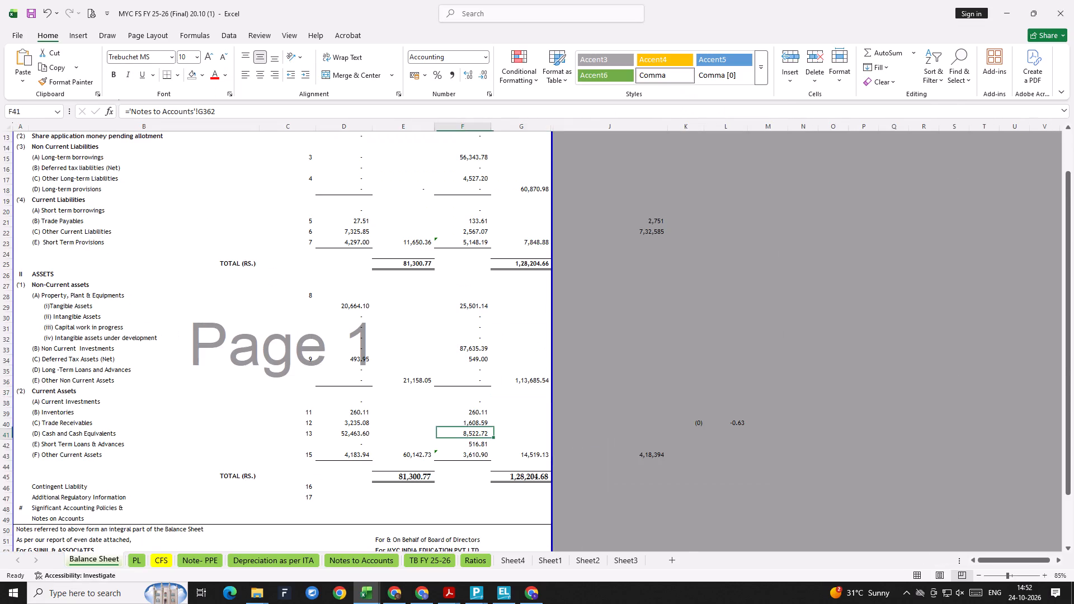
{"action": "key", "text": "ctrl+bracketleft"}
{"action": "key", "text": "Up"}
{"action": "key", "text": "Down"}
{"action": "key", "text": "Down"}
{"action": "key", "text": "Down"}
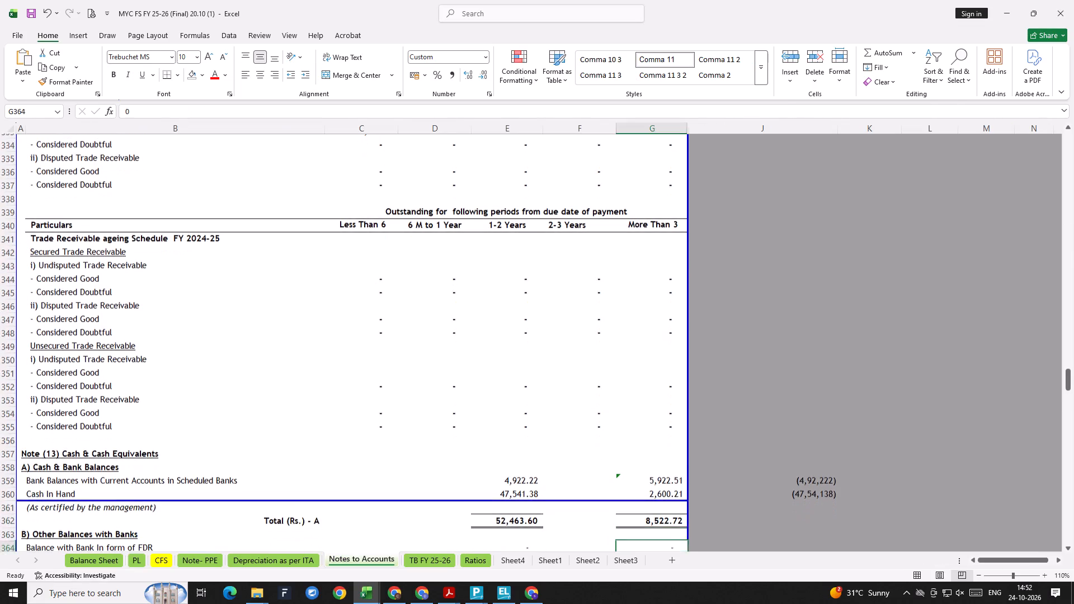
{"action": "key", "text": "Down"}
{"action": "key", "text": "Up"}
{"action": "key", "text": "Up"}
{"action": "key", "text": "Up"}
{"action": "key", "text": "Up"}
{"action": "key", "text": "Up"}
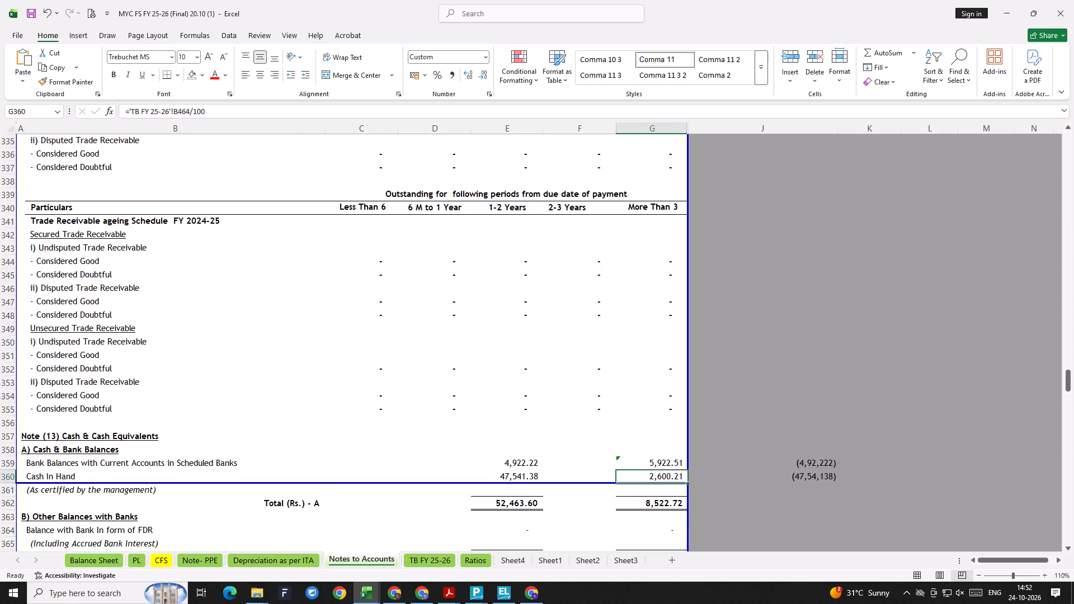
In BS 2024-25 FINAL, trace the current-year Cash and Cash Equivalents to Note 13 and examine its A+B total formula.
{"action": "key", "text": "alt+Tab"}
{"action": "left_click", "coordinate": [485, 404]}
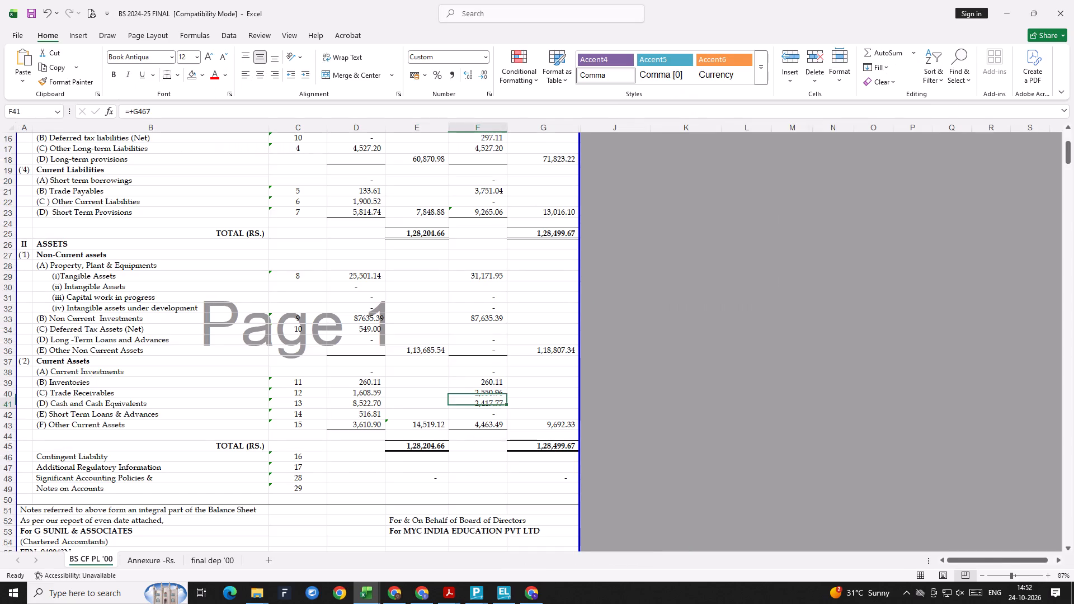
{"action": "key", "text": "Left"}
{"action": "key", "text": "Left"}
{"action": "key", "text": "ctrl+bracketleft"}
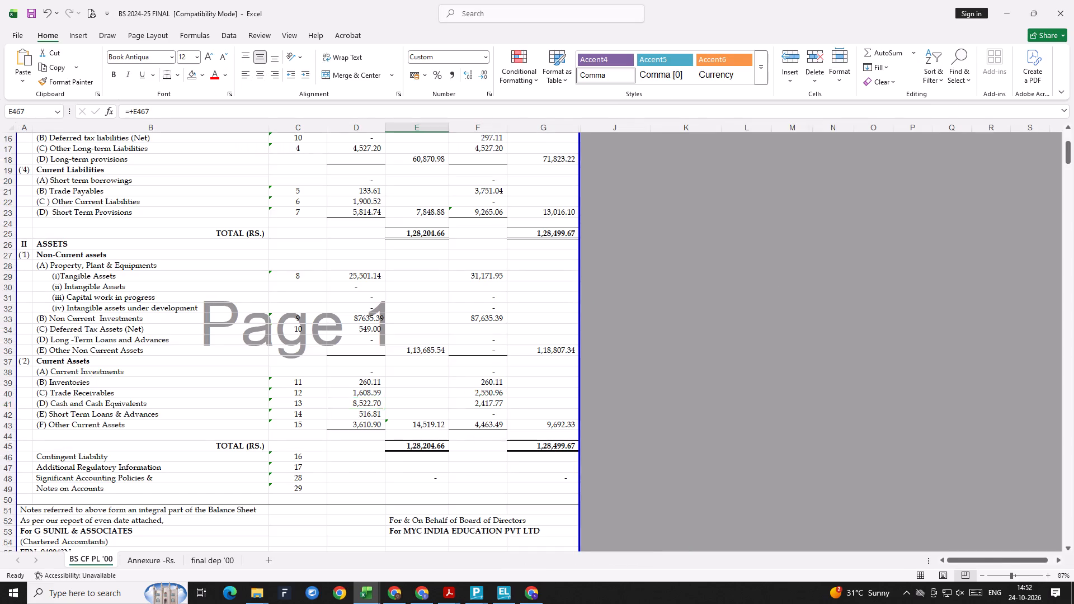
{"action": "key", "text": "Up"}
{"action": "key", "text": "Up"}
{"action": "key", "text": "Down"}
{"action": "key", "text": "Down"}
{"action": "key", "text": "Down"}
{"action": "key", "text": "Down"}
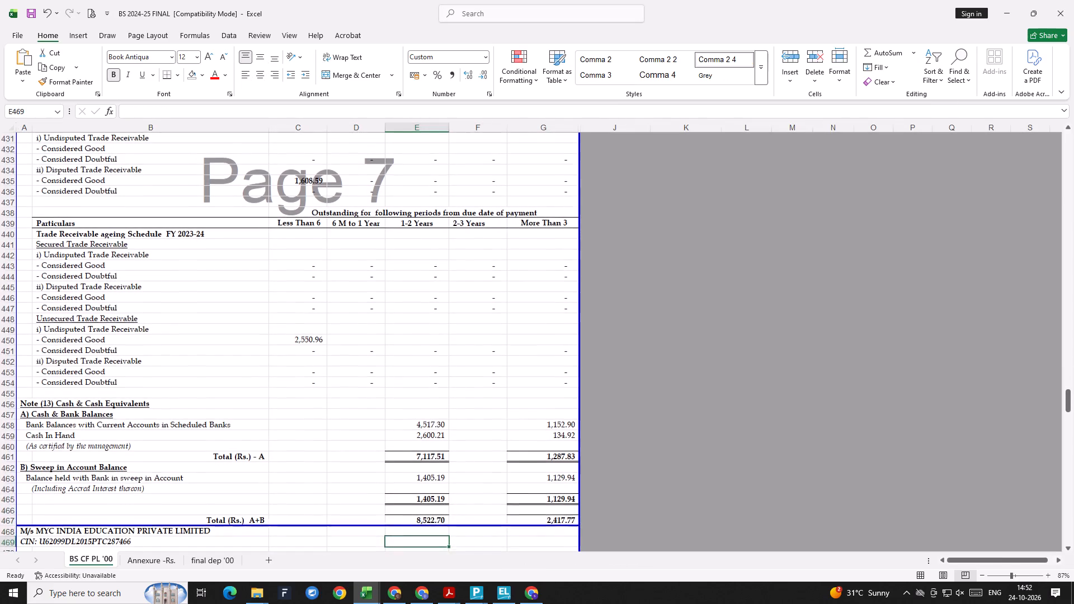
{"action": "key", "text": "Up"}
{"action": "key", "text": "Up"}
{"action": "key", "text": "F2"}
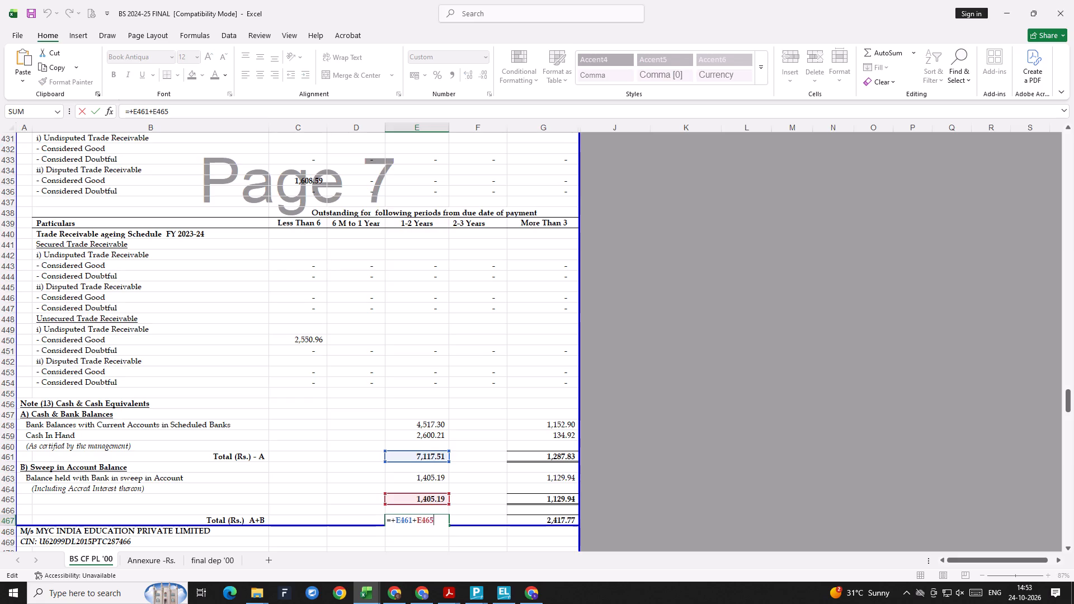
{"action": "key", "text": "Escape"}
Sum the bank and sweep-in balances in BS 2024-25 FINAL and append -0.02 to the previous-year Bank Balances formula in Note 13.
{"action": "key", "text": "alt+Tab"}
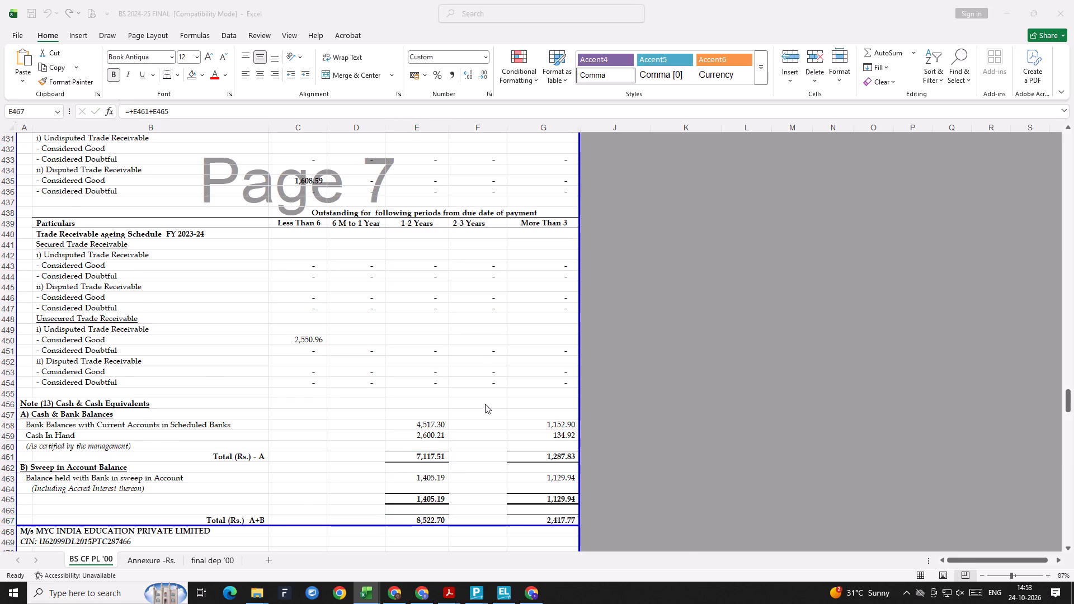
{"action": "key", "text": "Up"}
{"action": "key", "text": "alt+Tab"}
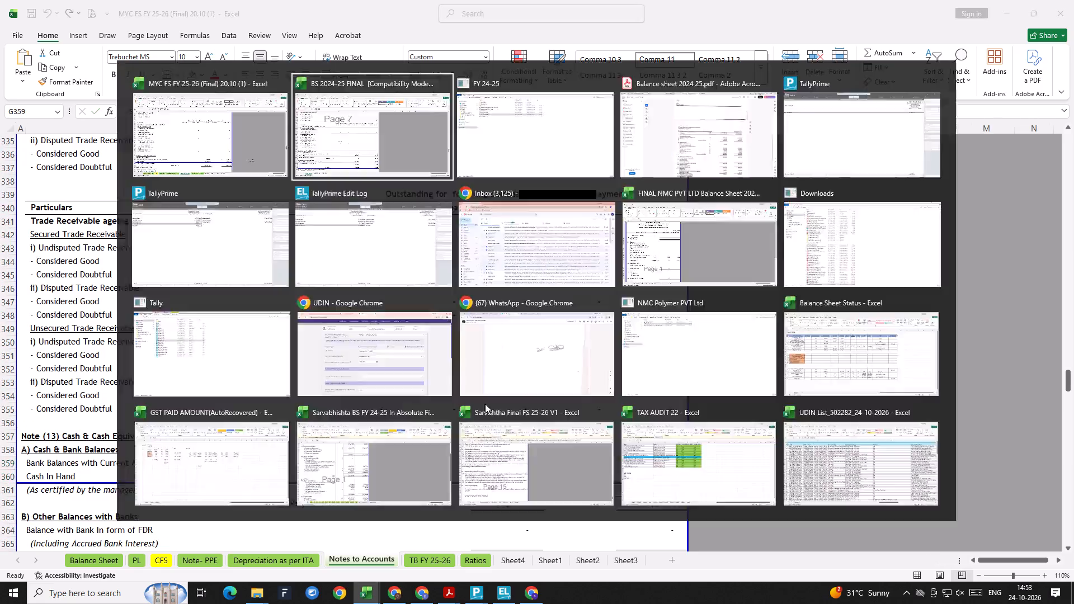
{"action": "left_click", "coordinate": [436, 416]}
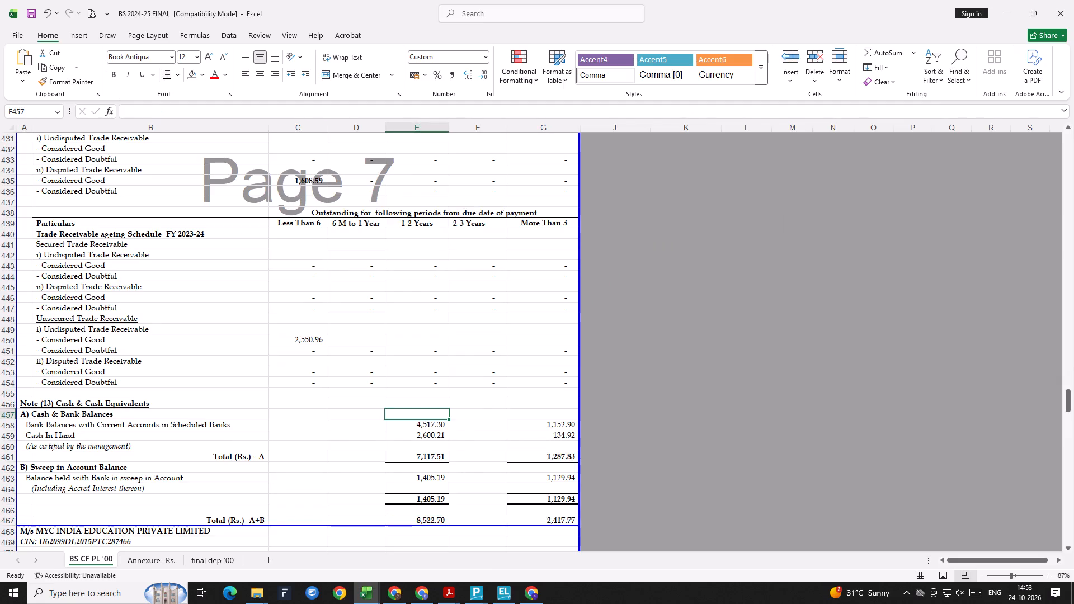
{"action": "left_click", "coordinate": [437, 424]}
{"action": "left_click", "coordinate": [431, 476], "text": "ctrl"}
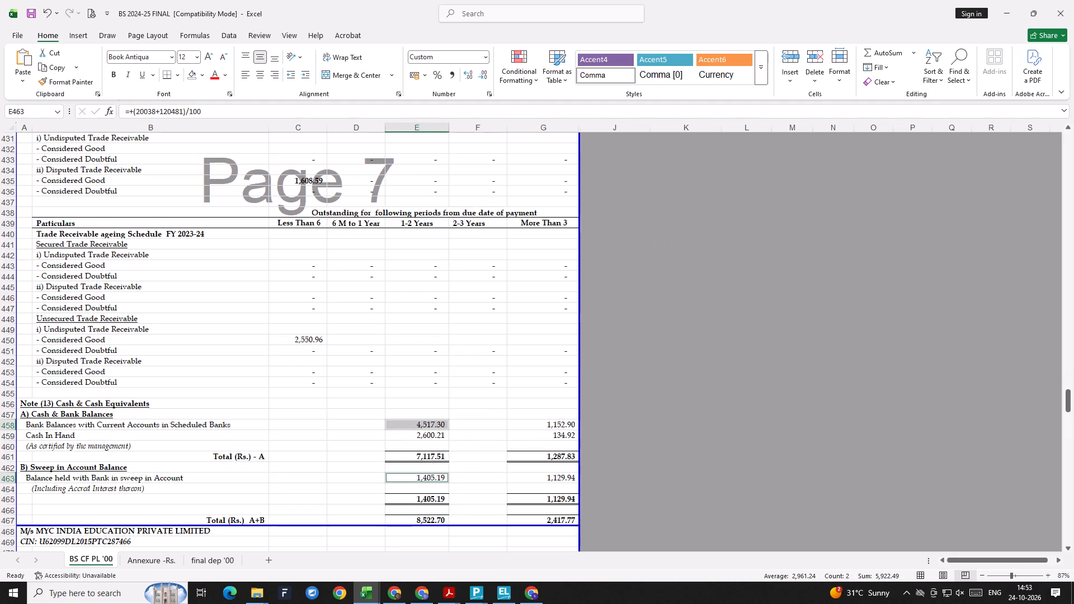
{"action": "key", "text": "alt+Tab"}
{"action": "key", "text": "F2"}
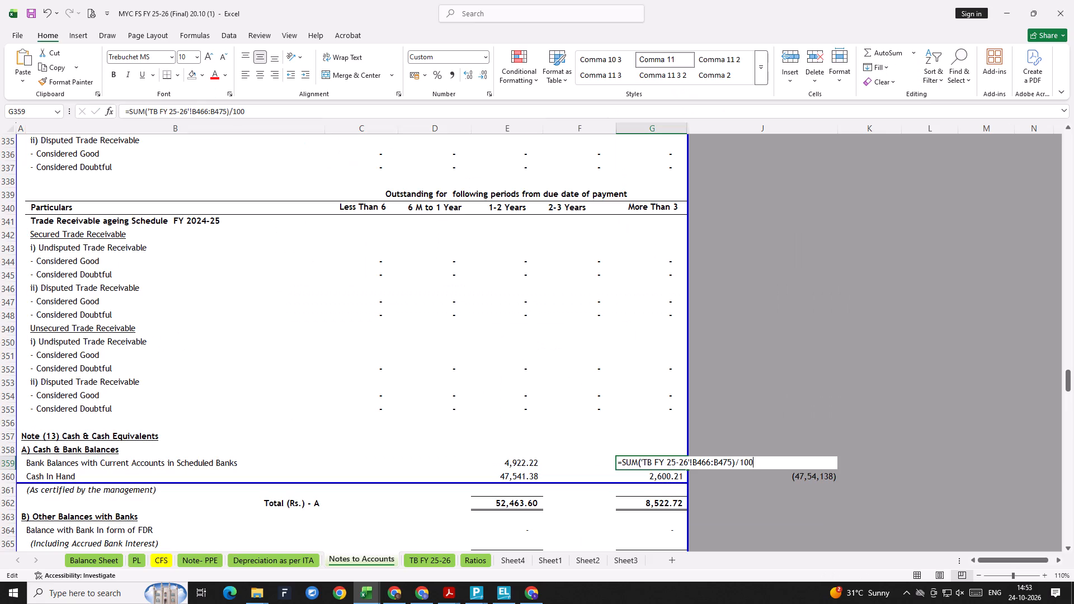
{"action": "type", "text": "-0.02"}
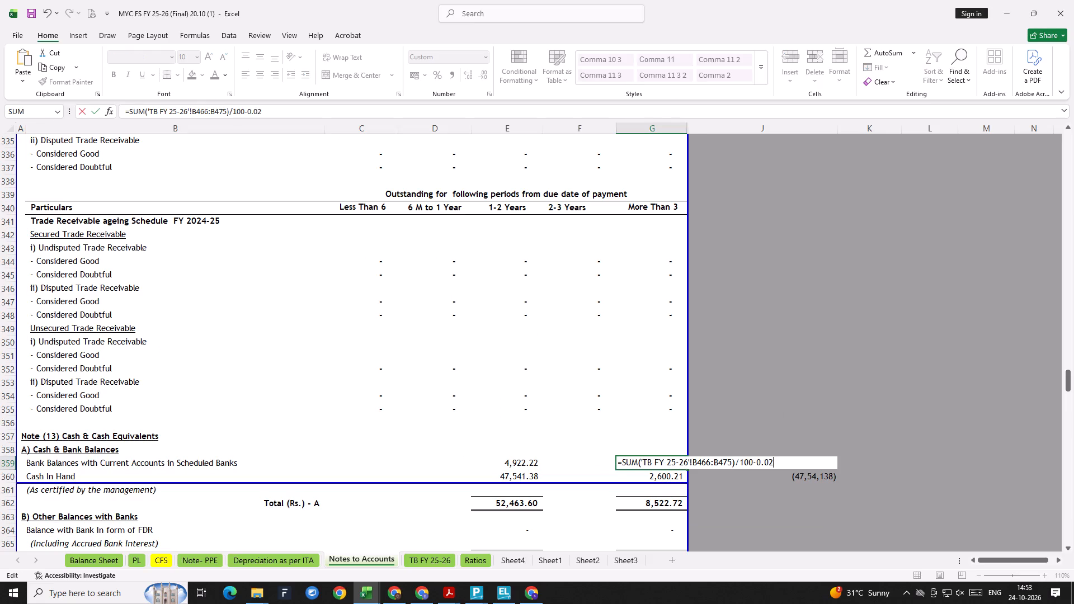
{"action": "key", "text": "Return"}
{"action": "key", "text": "alt+Tab"}
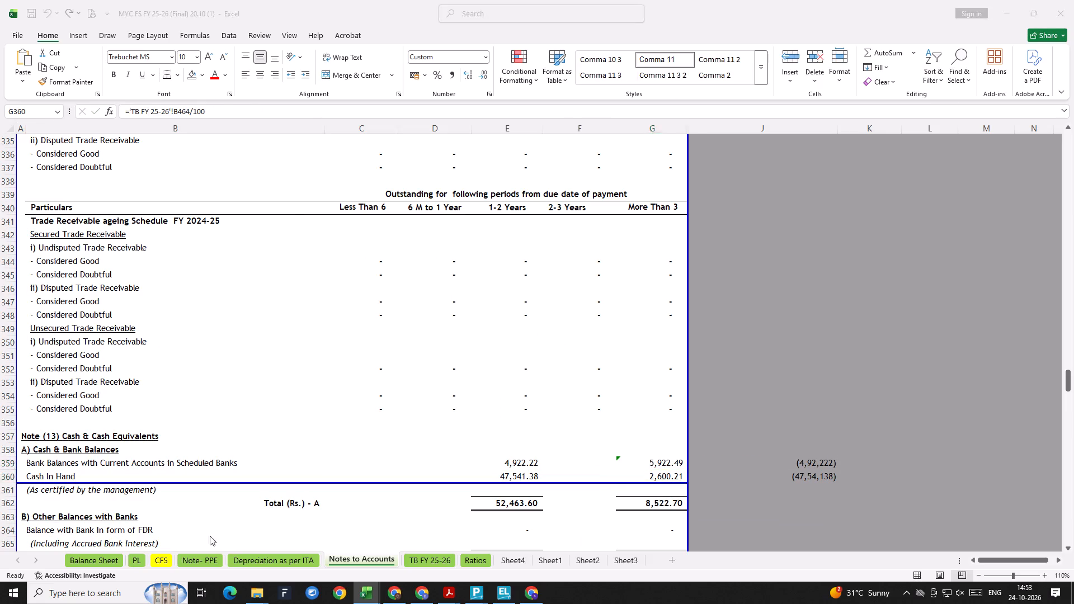
{"action": "key", "text": "alt+Tab"}
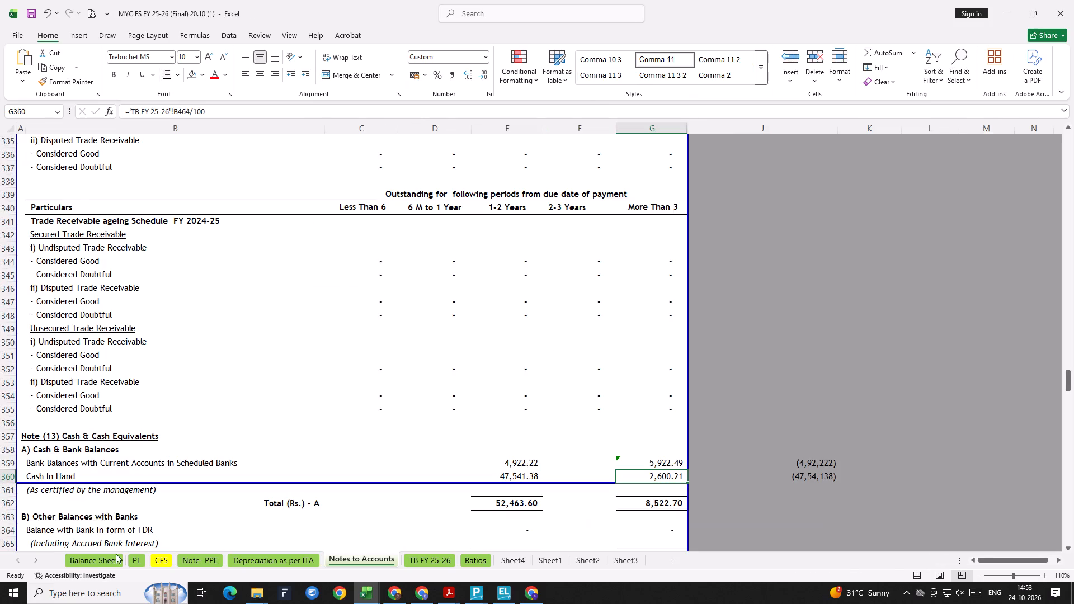
Compare the previous-year current assets and asset total on the Balance Sheet with the BS 2024-25 FINAL Balance Sheet.
{"action": "left_click", "coordinate": [94, 559]}
{"action": "key", "text": "alt+Tab"}
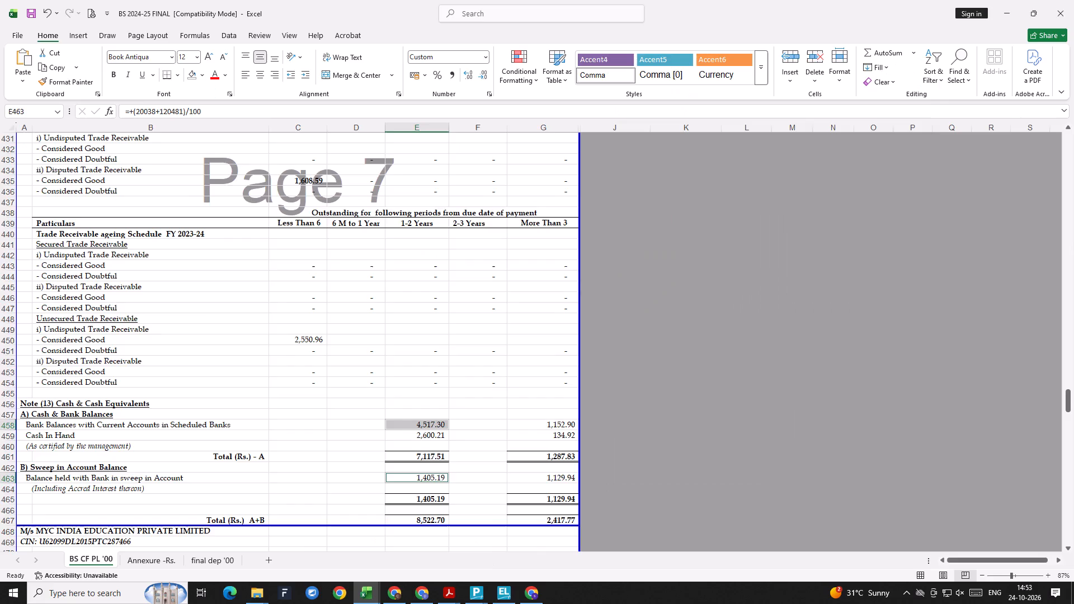
{"action": "key", "text": "Page_Up"}
{"action": "key", "text": "Page_Up"}
{"action": "key", "text": "Page_Up"}
{"action": "key", "text": "Page_Up"}
{"action": "key", "text": "Page_Up"}
{"action": "key", "text": "Page_Up"}
{"action": "key", "text": "Page_Up"}
{"action": "key", "text": "Page_Up"}
{"action": "key", "text": "Page_Up"}
{"action": "key", "text": "Page_Up"}
{"action": "key", "text": "Page_Up"}
{"action": "key", "text": "Page_Up"}
{"action": "key", "text": "Page_Up"}
{"action": "key", "text": "Page_Up"}
{"action": "key", "text": "Page_Up"}
{"action": "key", "text": "Page_Up"}
{"action": "key", "text": "Page_Up"}
{"action": "key", "text": "Page_Up"}
{"action": "key", "text": "Page_Up"}
{"action": "key", "text": "Page_Up"}
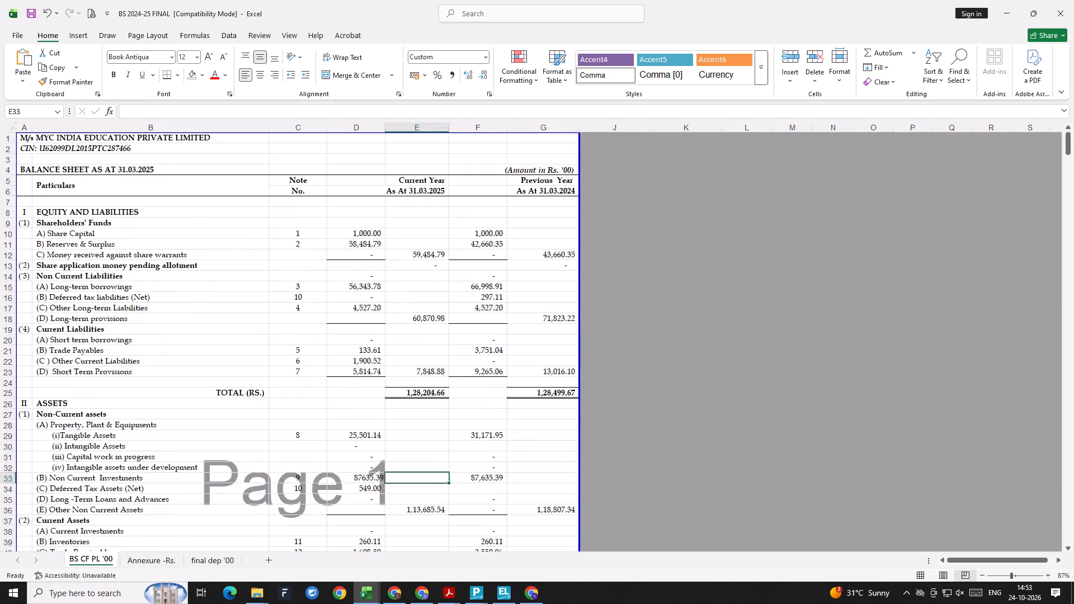
{"action": "scroll", "coordinate": [436, 428], "scroll_direction": "down", "scroll_amount": 5}
{"action": "key", "text": "alt+Tab"}
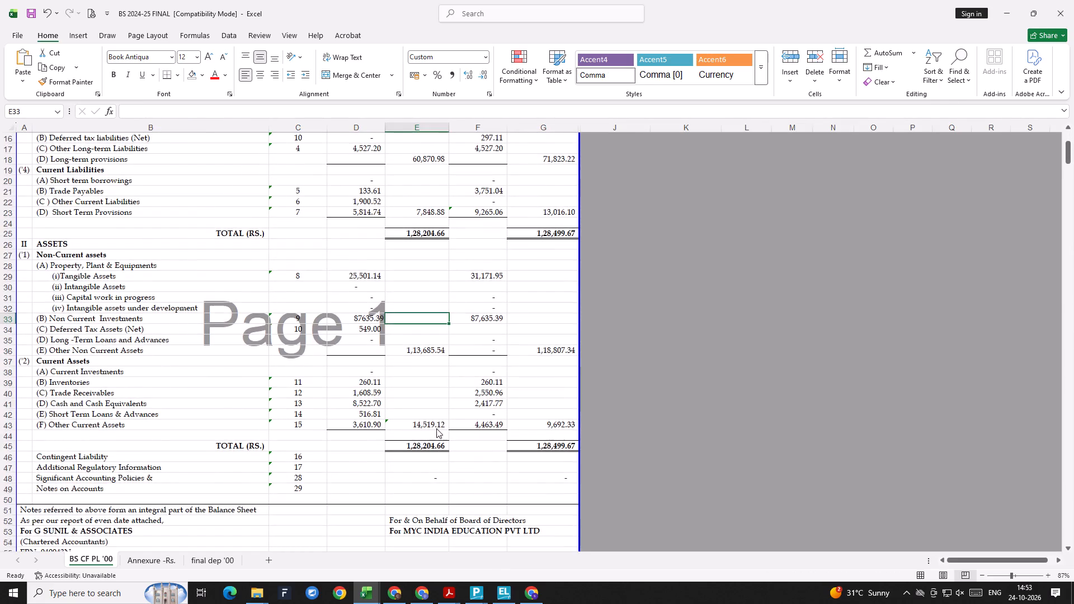
{"action": "scroll", "coordinate": [529, 427], "scroll_direction": "down", "scroll_amount": 1}
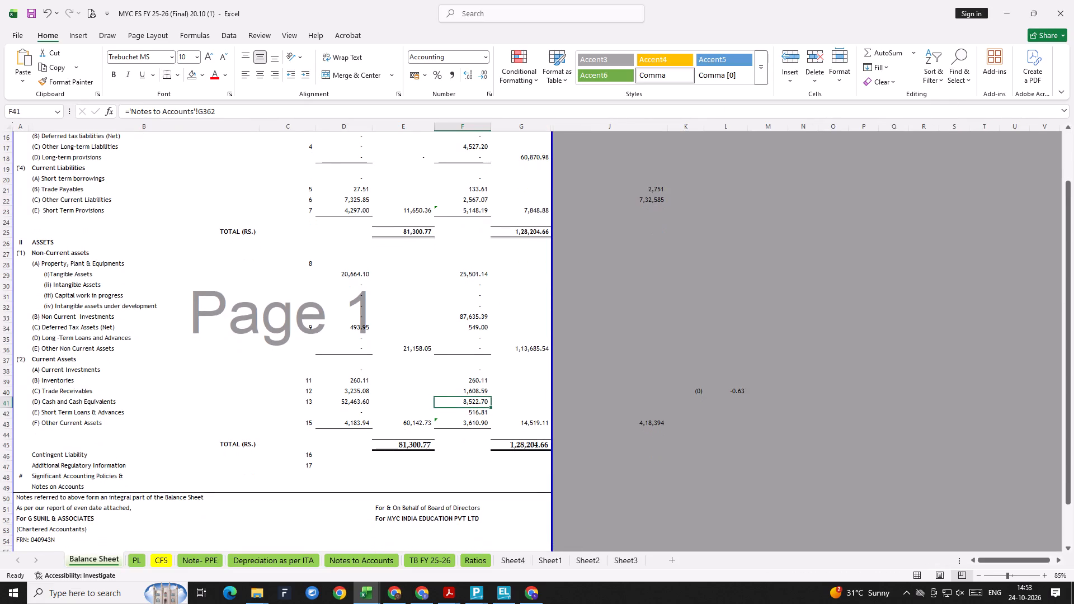
Save the MYC FS FY 25-26 workbook.
{"action": "key", "text": "ctrl+s"}
Review the PL sheet from the income and expenditure figures down to the signature block with the UDIN and date.
{"action": "left_click", "coordinate": [134, 563]}
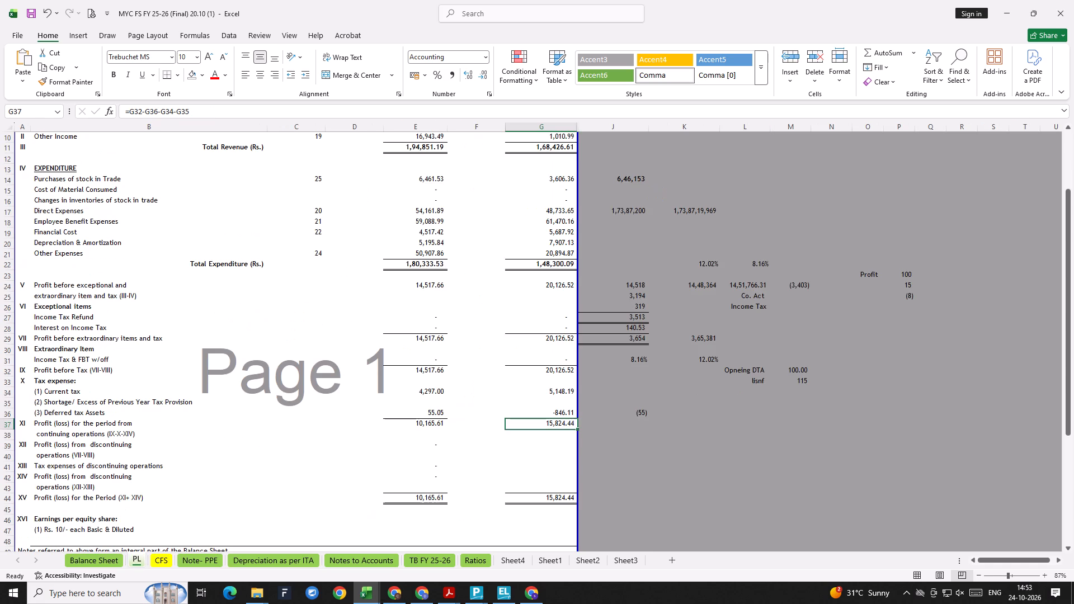
{"action": "scroll", "coordinate": [369, 447], "scroll_direction": "up", "scroll_amount": 5}
{"action": "scroll", "coordinate": [311, 454], "scroll_direction": "down", "scroll_amount": 8}
{"action": "scroll", "coordinate": [263, 468], "scroll_direction": "down", "scroll_amount": 3}
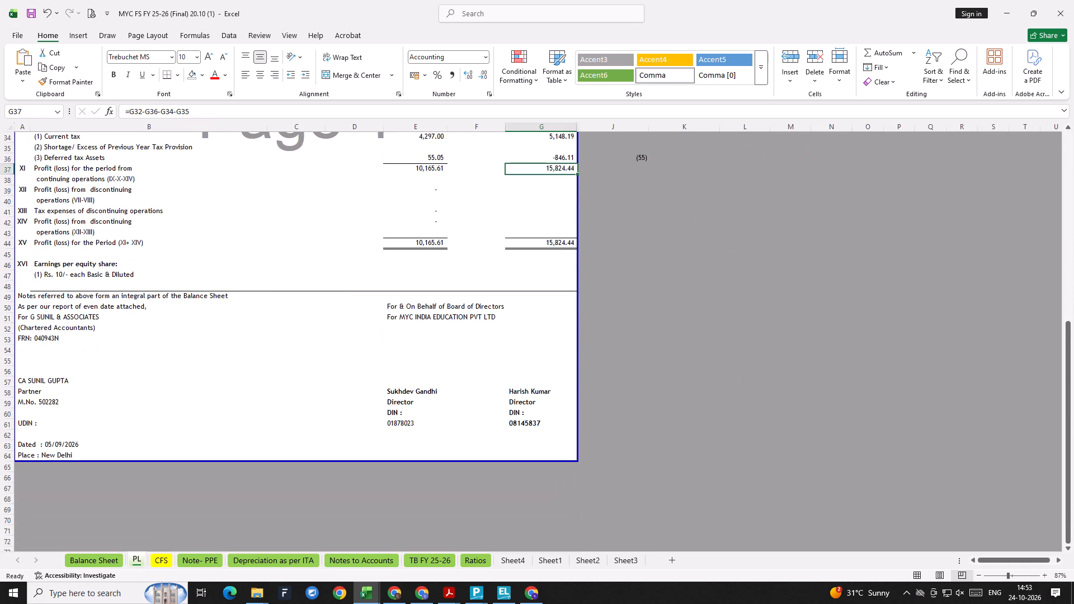
{"action": "scroll", "coordinate": [116, 503], "scroll_direction": "down", "scroll_amount": 2}
Search the Downloads folder for the UDIN List files.
{"action": "left_click", "coordinate": [258, 591]}
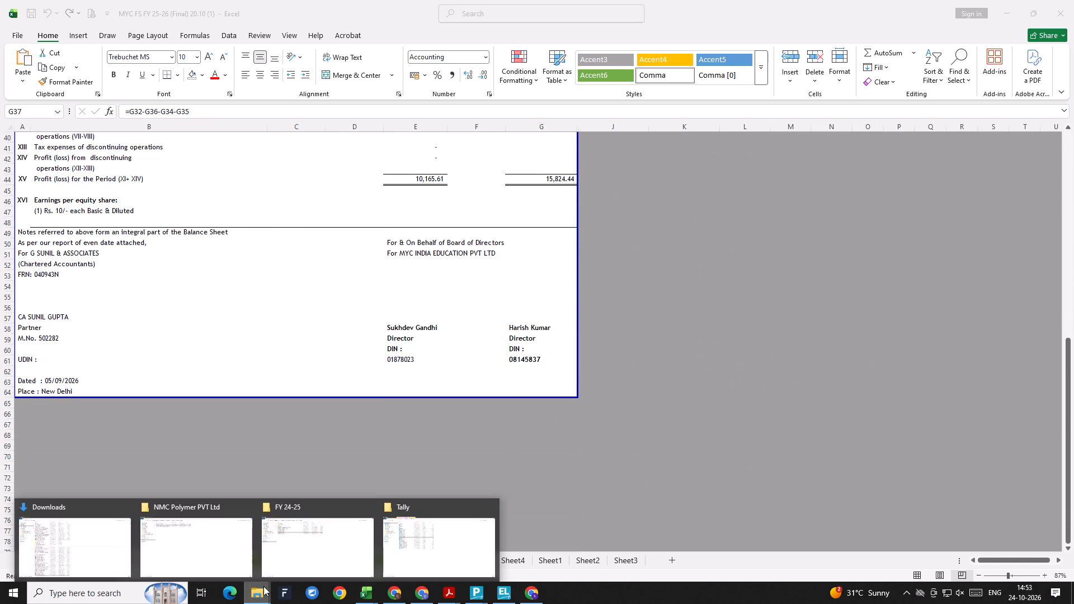
{"action": "left_click", "coordinate": [106, 538]}
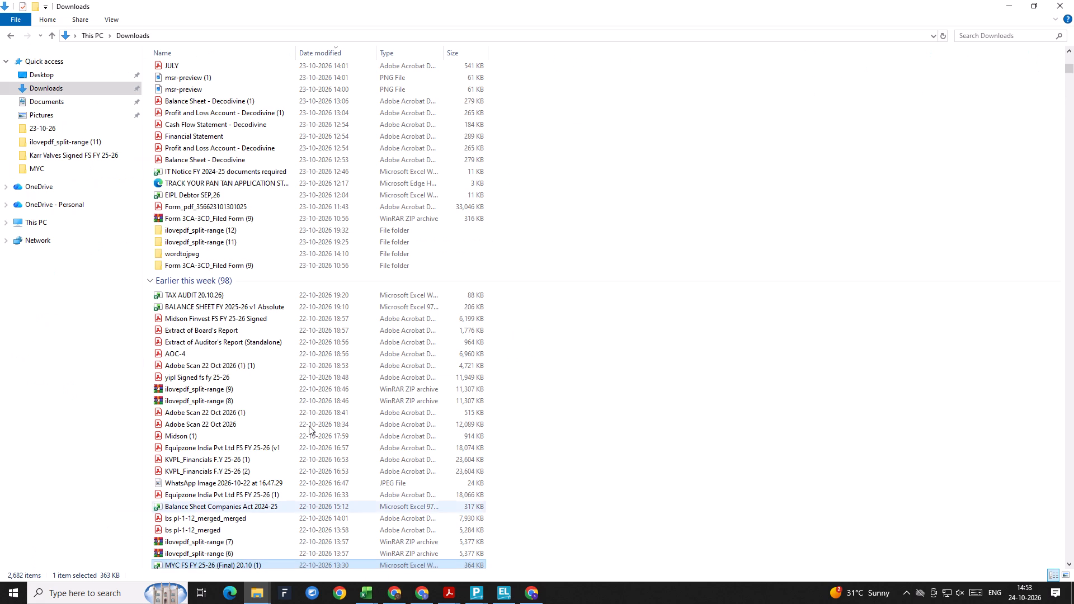
{"action": "left_click", "coordinate": [30, 93]}
{"action": "left_click", "coordinate": [206, 112]}
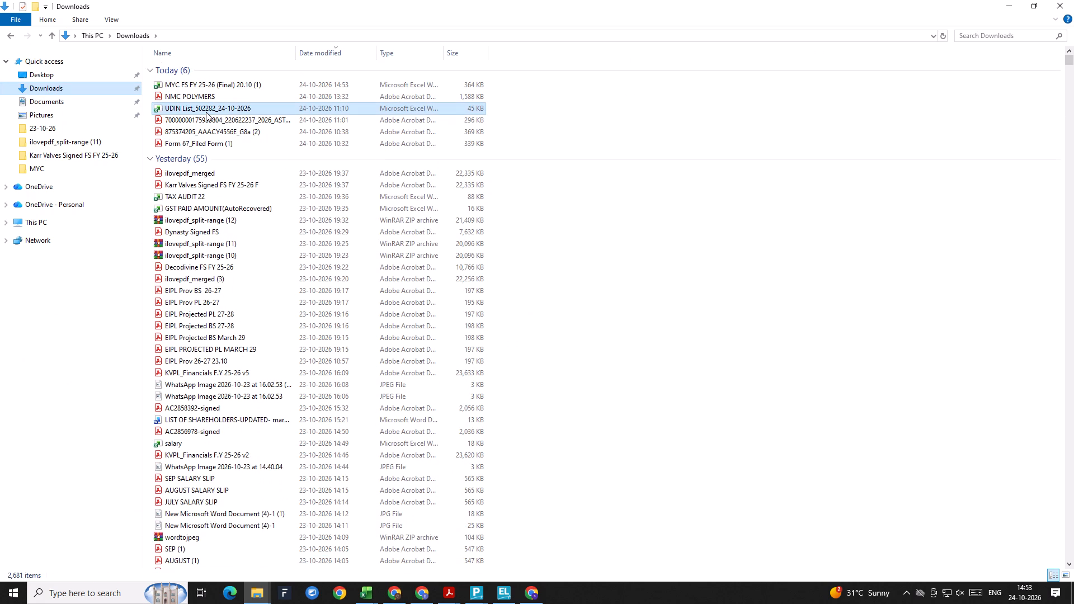
{"action": "type", "text": "udi"}
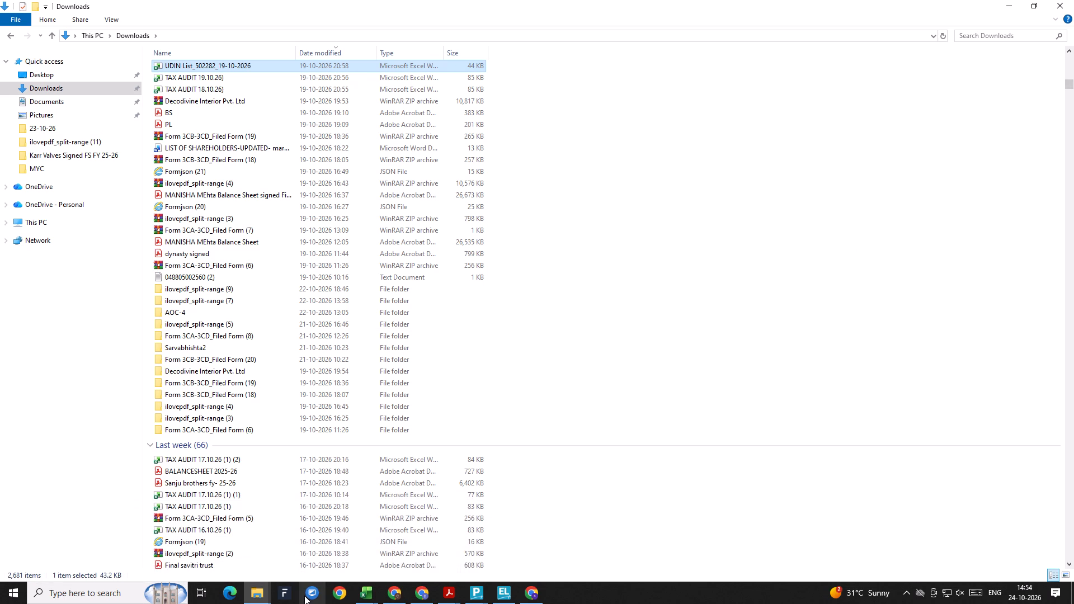
Check the UDIN and date lines in the Balance Sheet signature block of BS 2024-25 FINAL.
{"action": "left_click", "coordinate": [372, 594]}
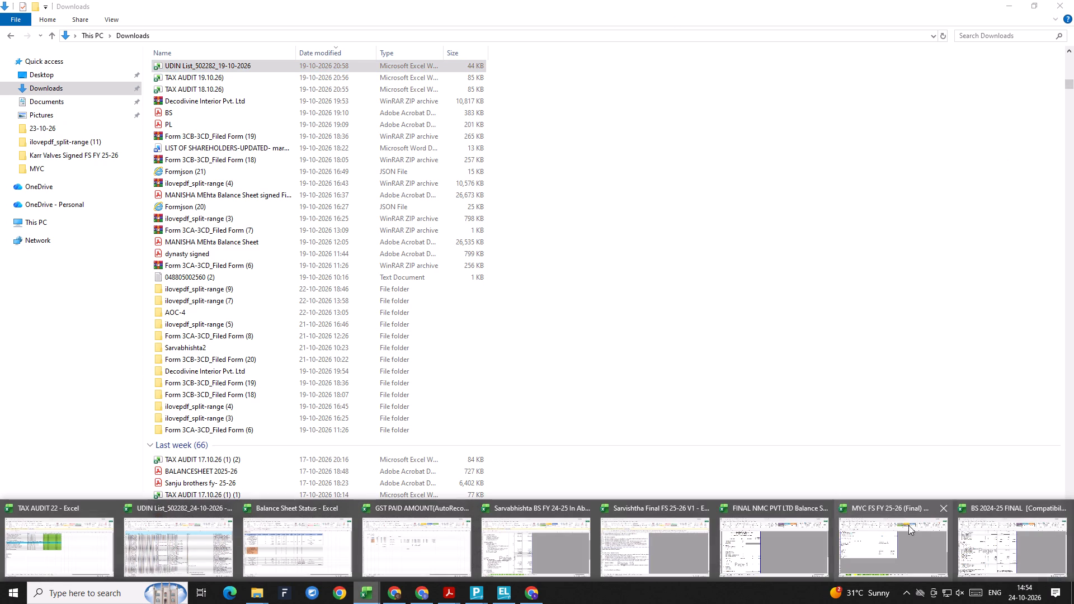
{"action": "left_click", "coordinate": [1000, 550]}
{"action": "left_click", "coordinate": [438, 489]}
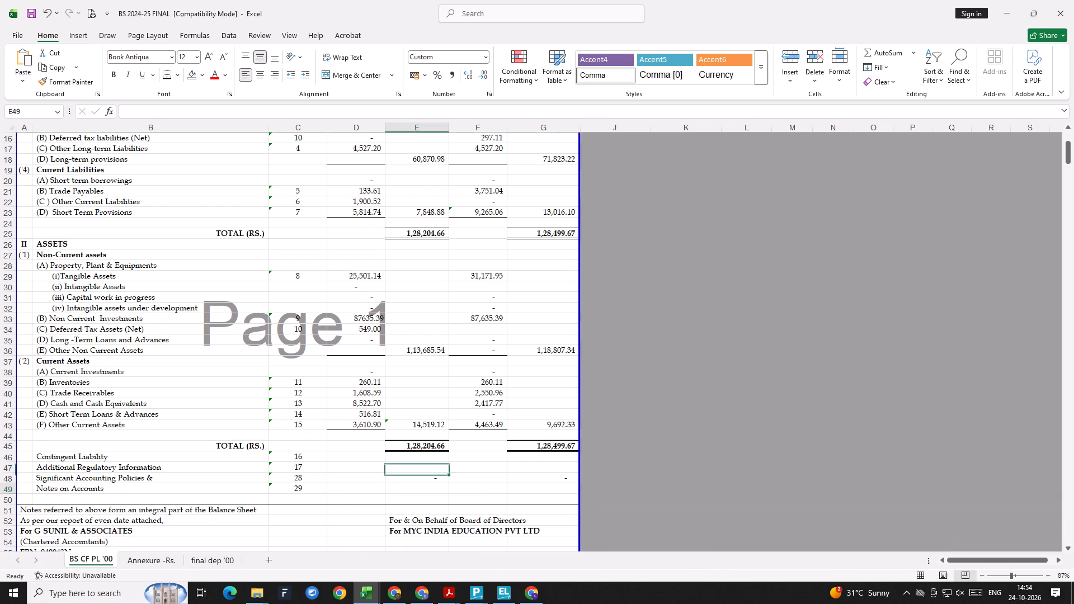
{"action": "scroll", "coordinate": [416, 487], "scroll_direction": "down", "scroll_amount": 7}
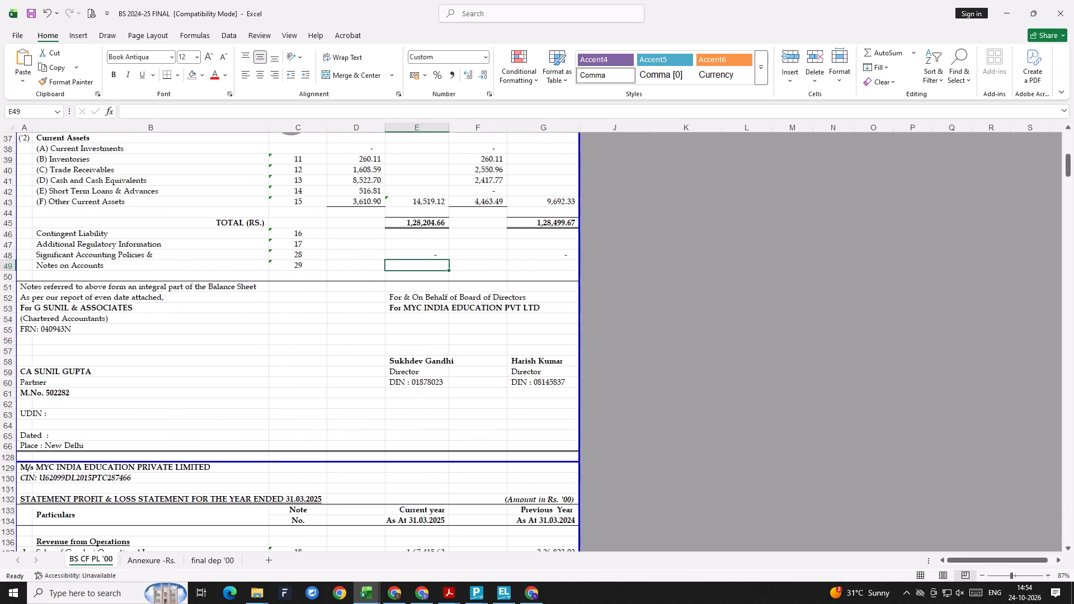
Find and open the UDIN List workbook dated 29-09-2026 from the Downloads folder.
{"action": "left_click", "coordinate": [258, 593]}
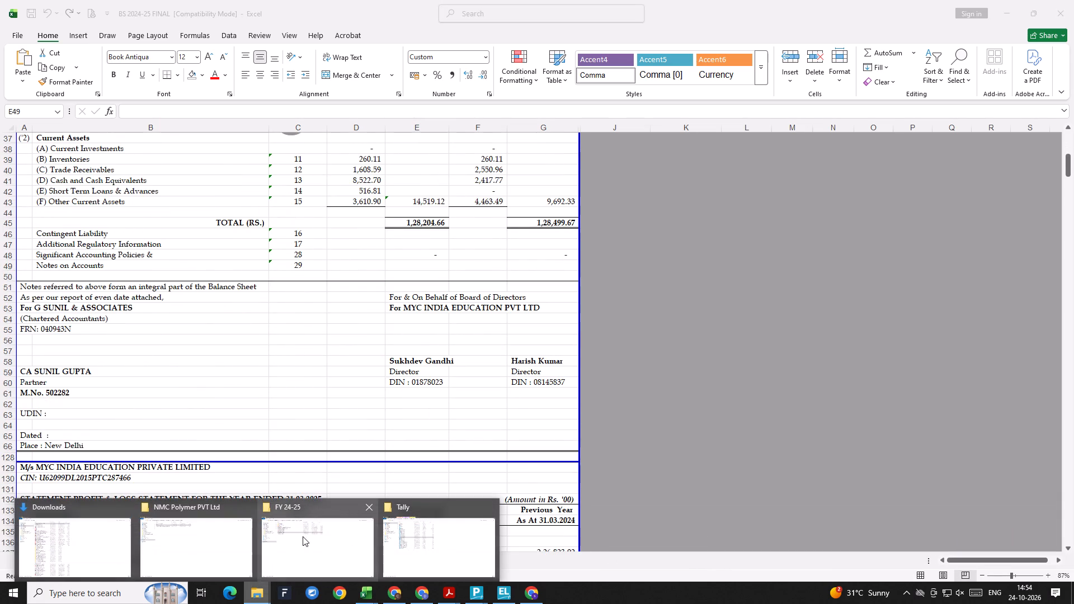
{"action": "left_click", "coordinate": [98, 554]}
{"action": "type", "text": "udim"}
{"action": "type", "text": "udu"}
{"action": "key", "text": "Return"}
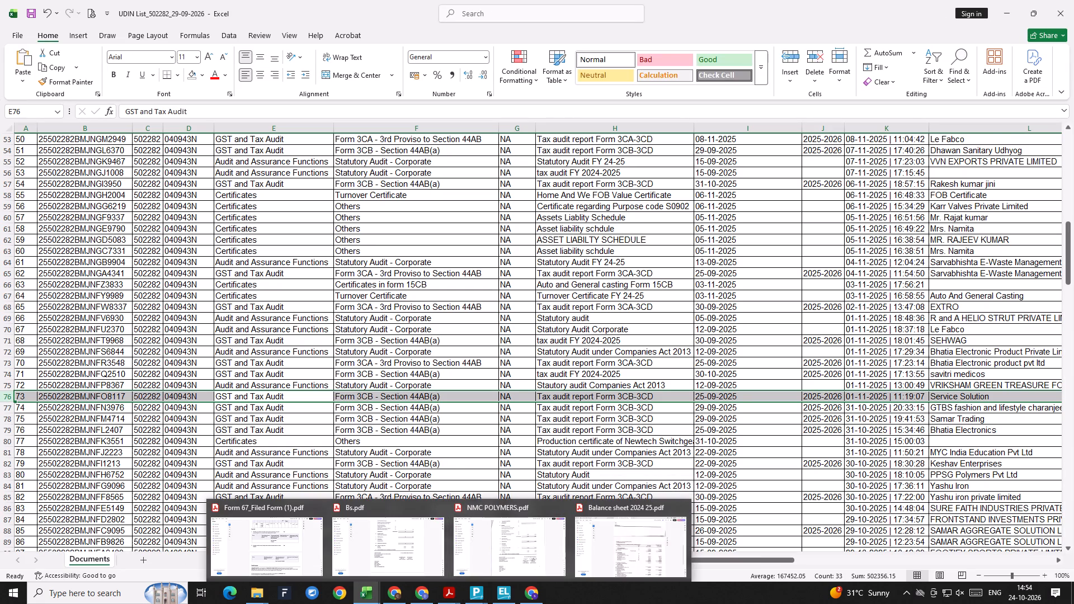
Search the UDIN List sheet for MYC.
{"action": "left_click", "coordinate": [304, 285]}
{"action": "key", "text": "ctrl+f"}
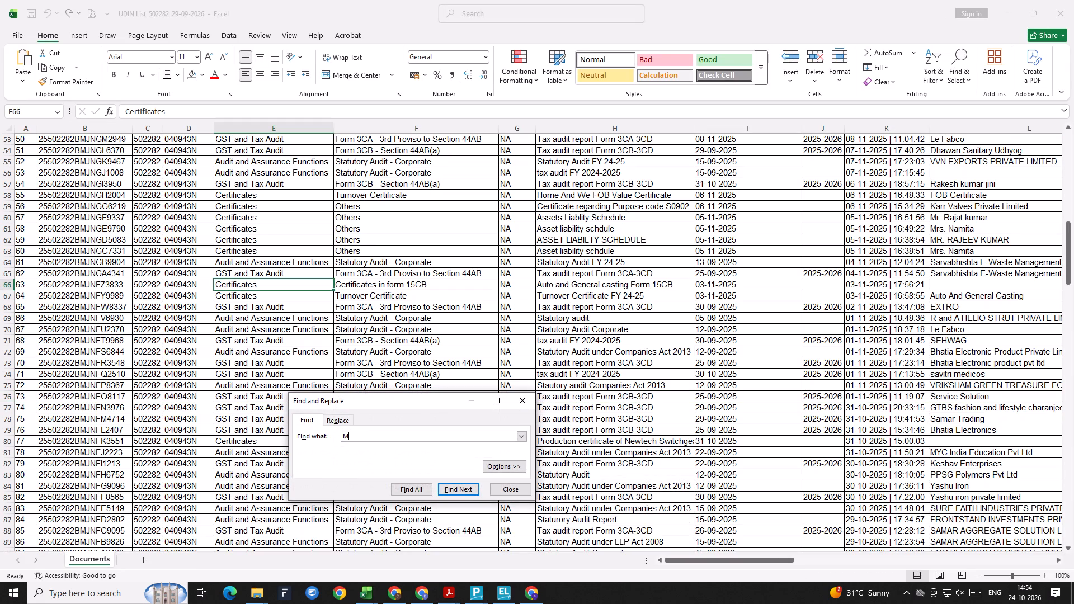
{"action": "key", "text": "BackSpace"}
{"action": "key", "text": "Return"}
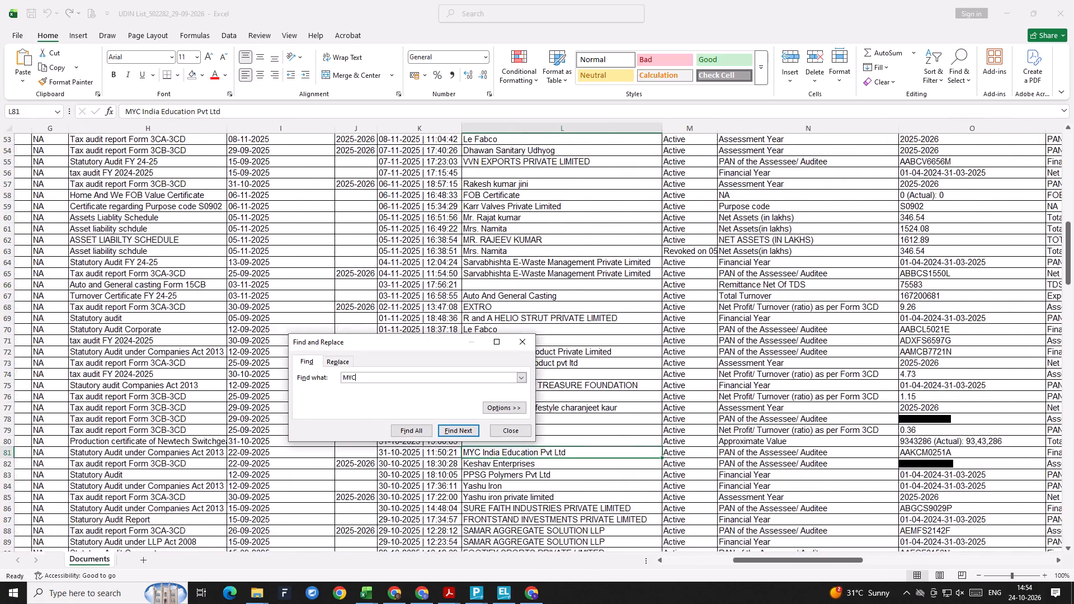
Read across the MYC India Education Pvt Ltd row, checking its document date, audit description and UDIN columns.
{"action": "key", "text": "Escape"}
{"action": "key", "text": "Left"}
{"action": "key", "text": "Left"}
{"action": "key", "text": "Left"}
{"action": "key", "text": "Left"}
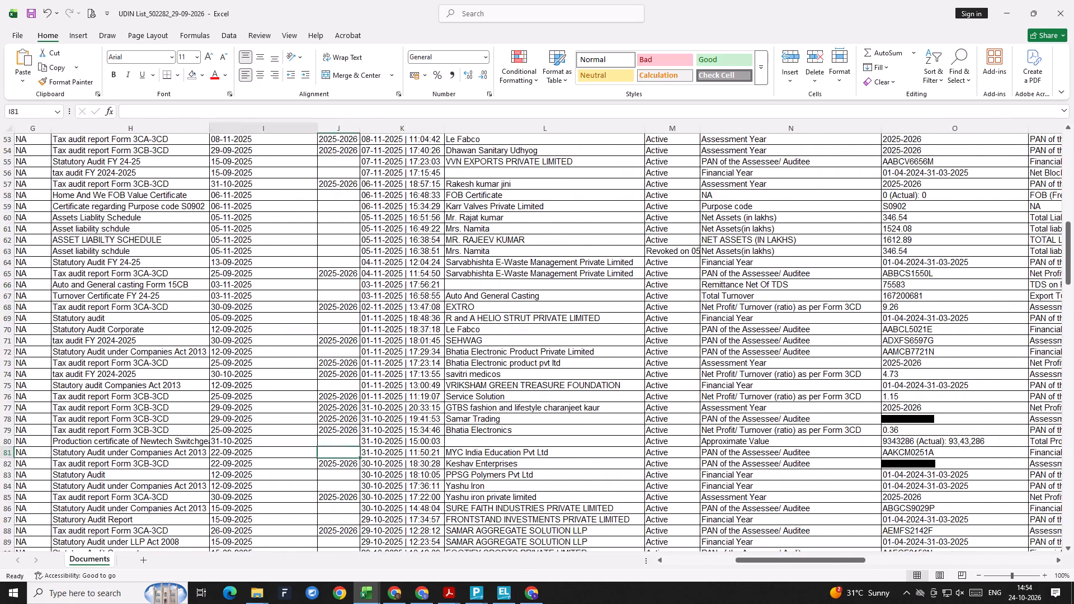
{"action": "key", "text": "Left"}
{"action": "key", "text": "Left"}
{"action": "key", "text": "Right"}
{"action": "key", "text": "Right"}
{"action": "key", "text": "Left"}
{"action": "key", "text": "Left"}
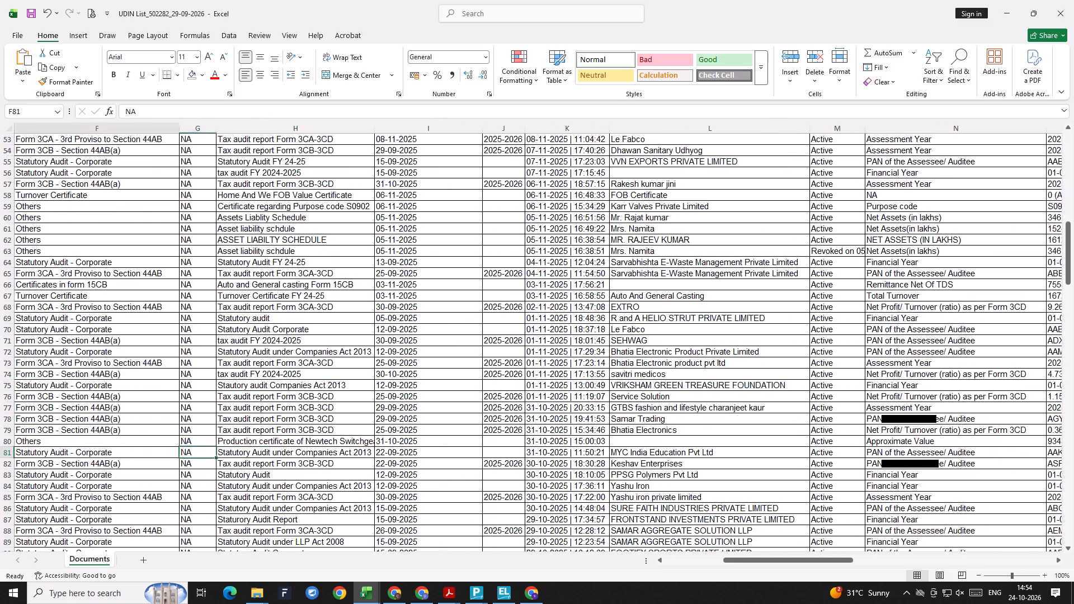
{"action": "key", "text": "Left"}
{"action": "key", "text": "Left"}
{"action": "key", "text": "Left"}
{"action": "key", "text": "Left"}
{"action": "key", "text": "Left"}
{"action": "key", "text": "Left"}
{"action": "key", "text": "Left"}
{"action": "key", "text": "Left"}
{"action": "key", "text": "Right"}
{"action": "key", "text": "Right"}
{"action": "key", "text": "Right"}
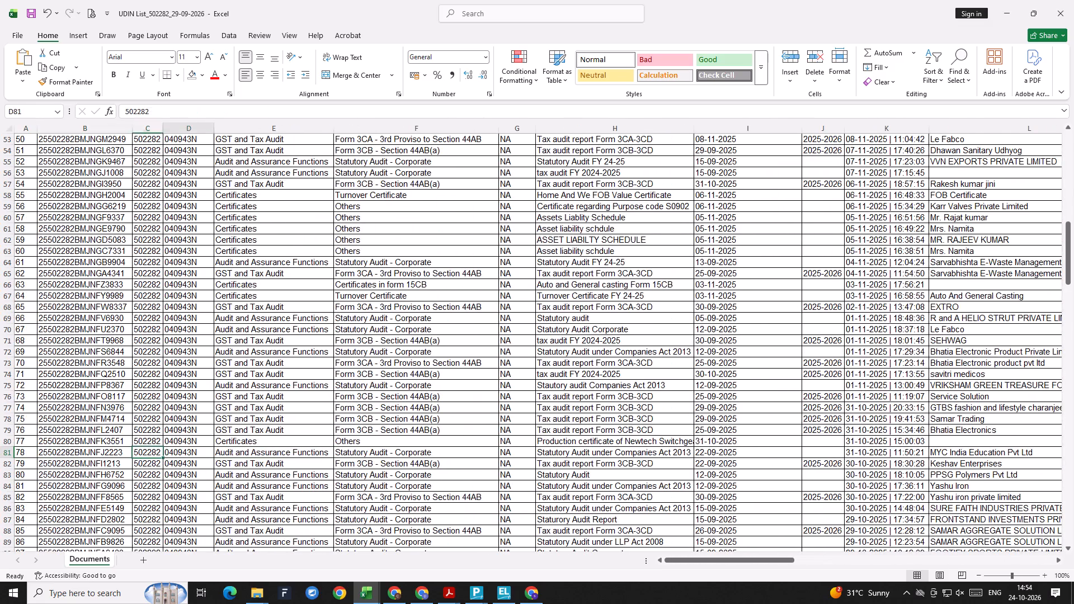
{"action": "key", "text": "Right"}
Close the UDIN List 29-09-2026, BS 2024-25 FINAL and Sarvabhishta BS FY 24-25 workbooks.
{"action": "key", "text": "alt+Tab"}
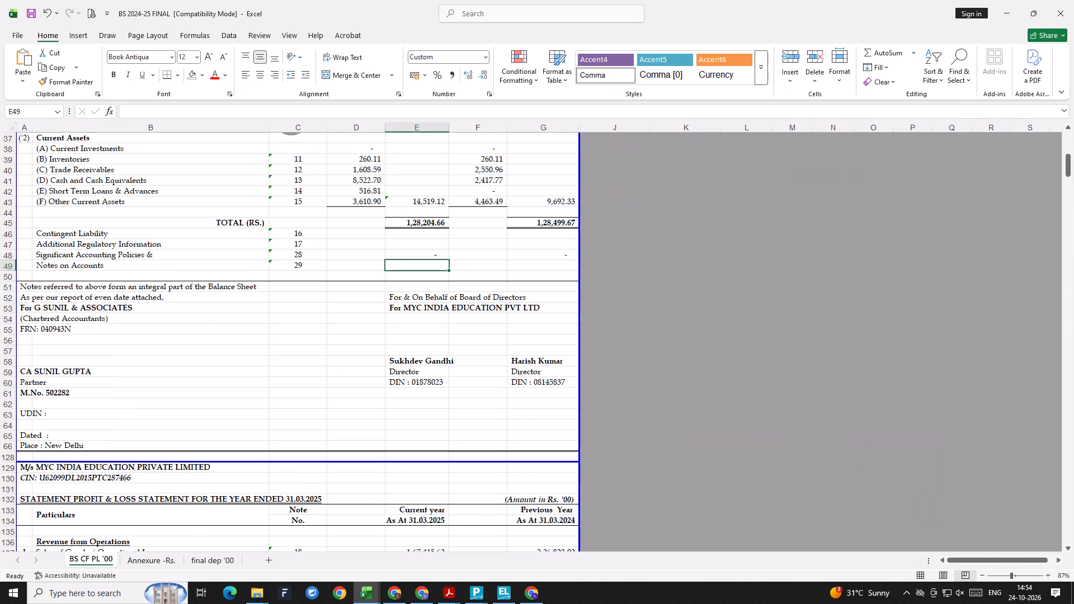
{"action": "key", "text": "alt+Tab"}
{"action": "left_click", "coordinate": [1073, 0]}
{"action": "left_click", "coordinate": [361, 591]}
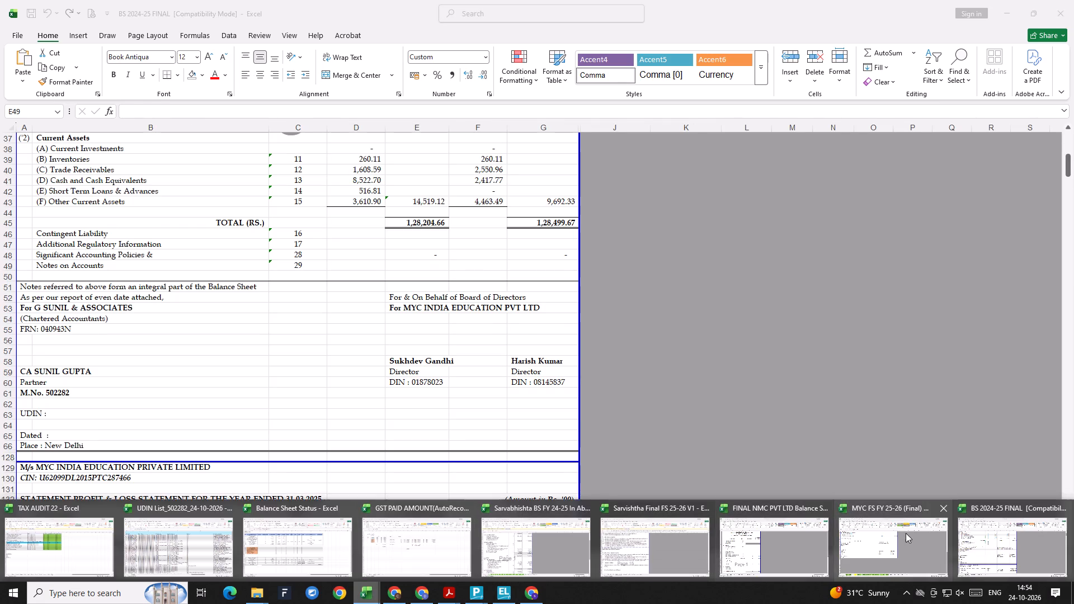
{"action": "left_click", "coordinate": [1001, 546]}
{"action": "left_click", "coordinate": [1072, 0]}
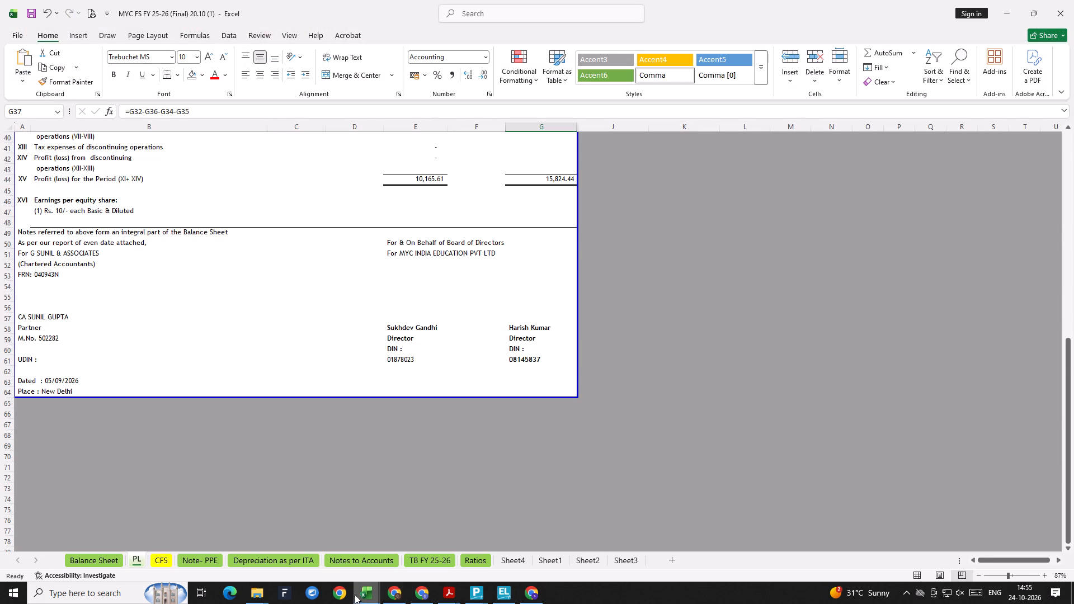
{"action": "left_click", "coordinate": [370, 592]}
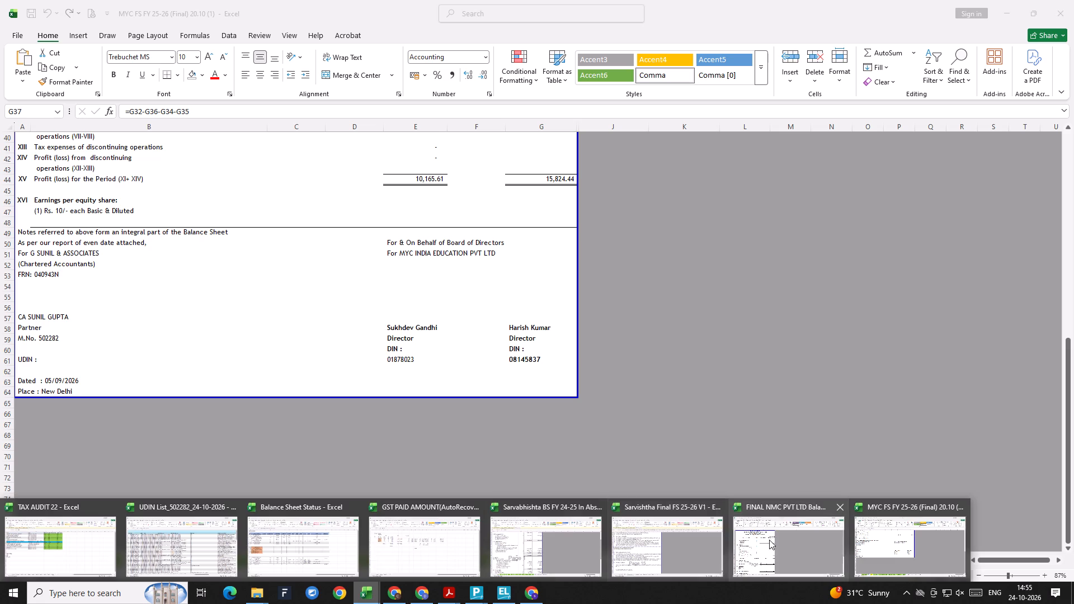
{"action": "left_click", "coordinate": [535, 537]}
{"action": "left_click", "coordinate": [1073, 0]}
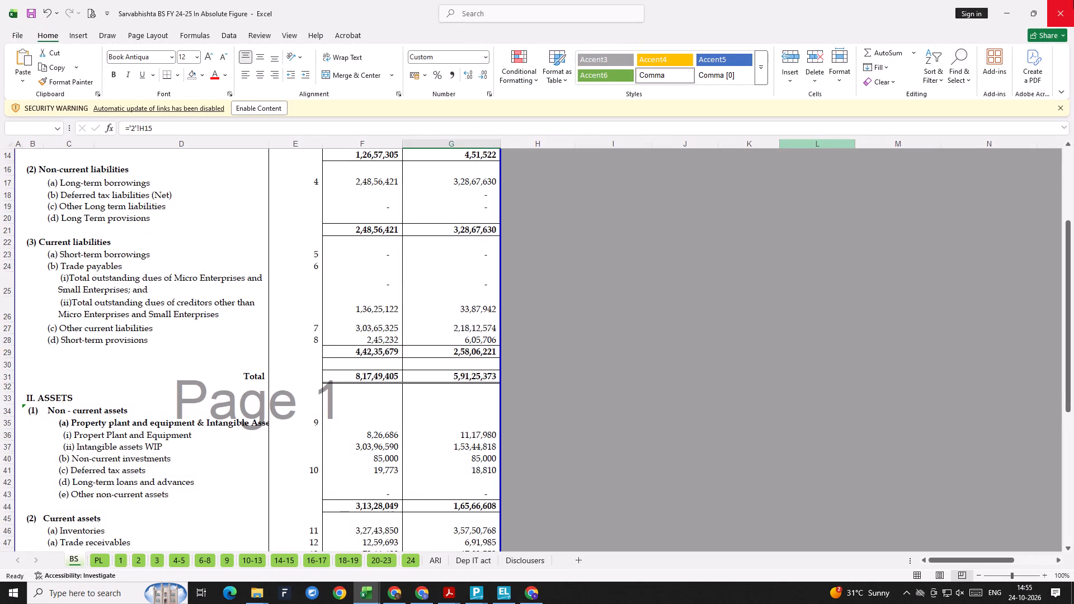
{"action": "left_click", "coordinate": [610, 312]}
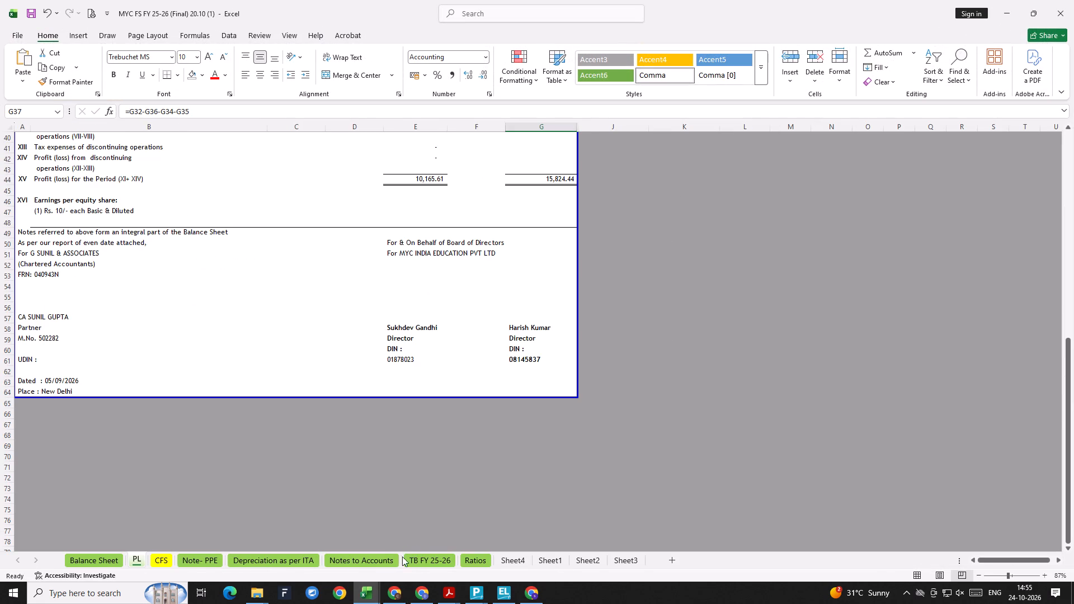
Return to the MYC FS FY 25-26 workbook and review the PL and Balance Sheet statements.
{"action": "left_click", "coordinate": [374, 588]}
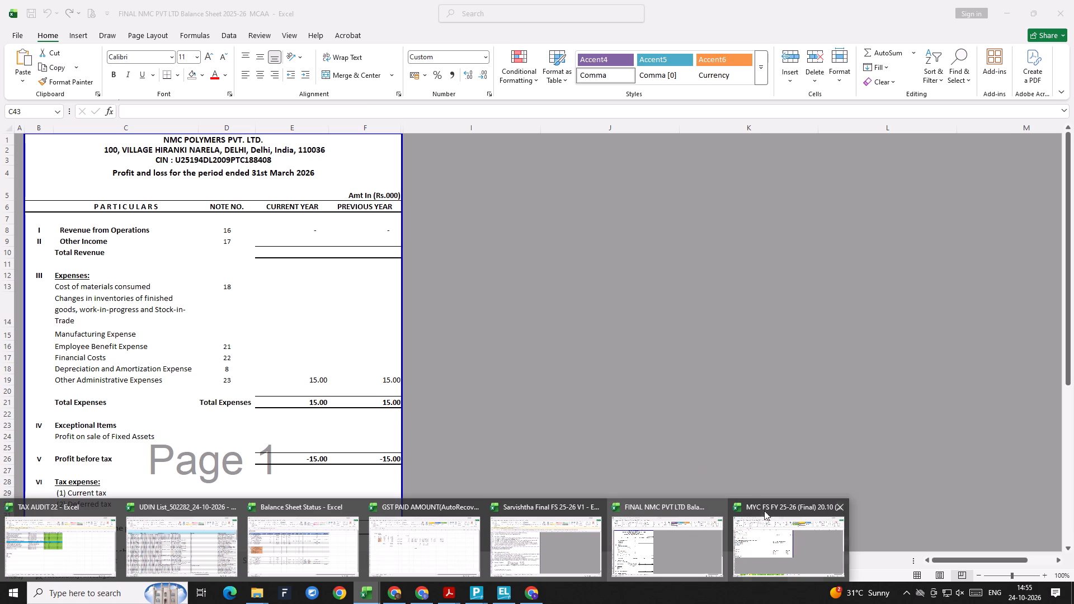
{"action": "left_click", "coordinate": [793, 534]}
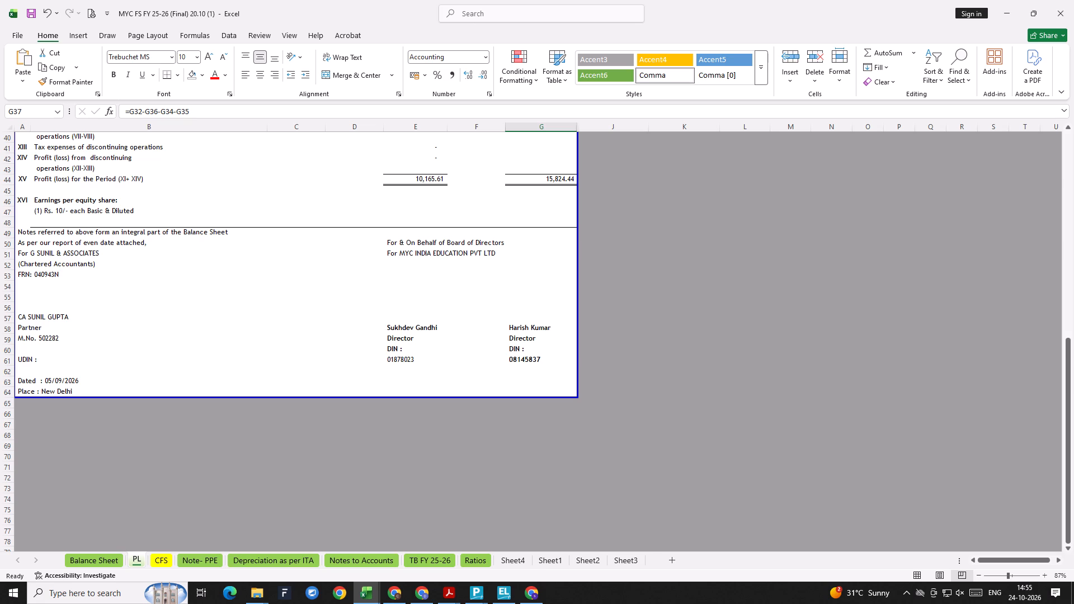
{"action": "scroll", "coordinate": [222, 431], "scroll_direction": "up", "scroll_amount": 3}
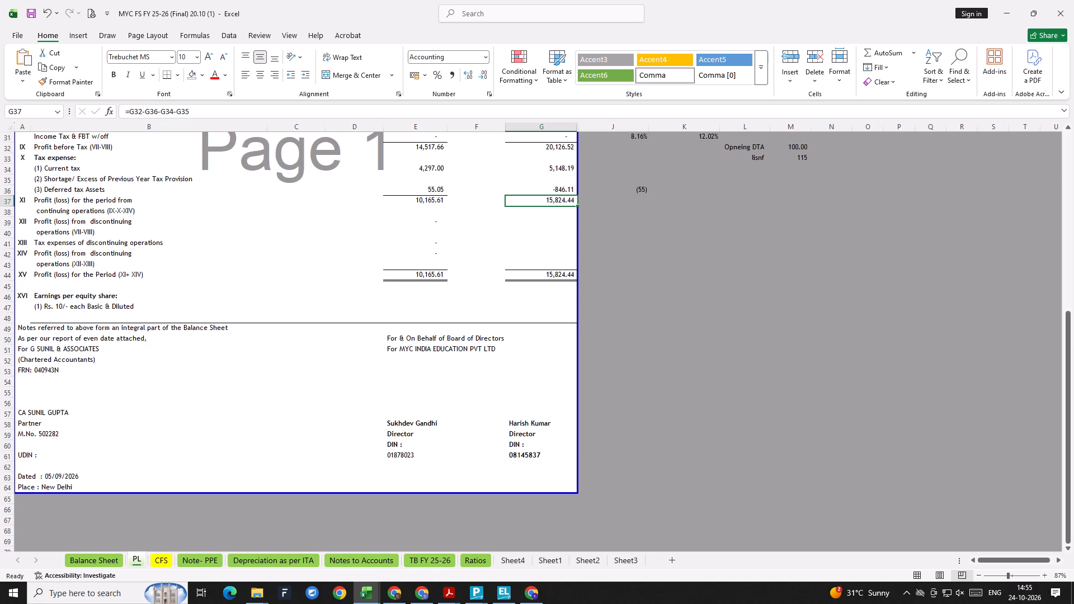
{"action": "scroll", "coordinate": [207, 424], "scroll_direction": "up", "scroll_amount": 11}
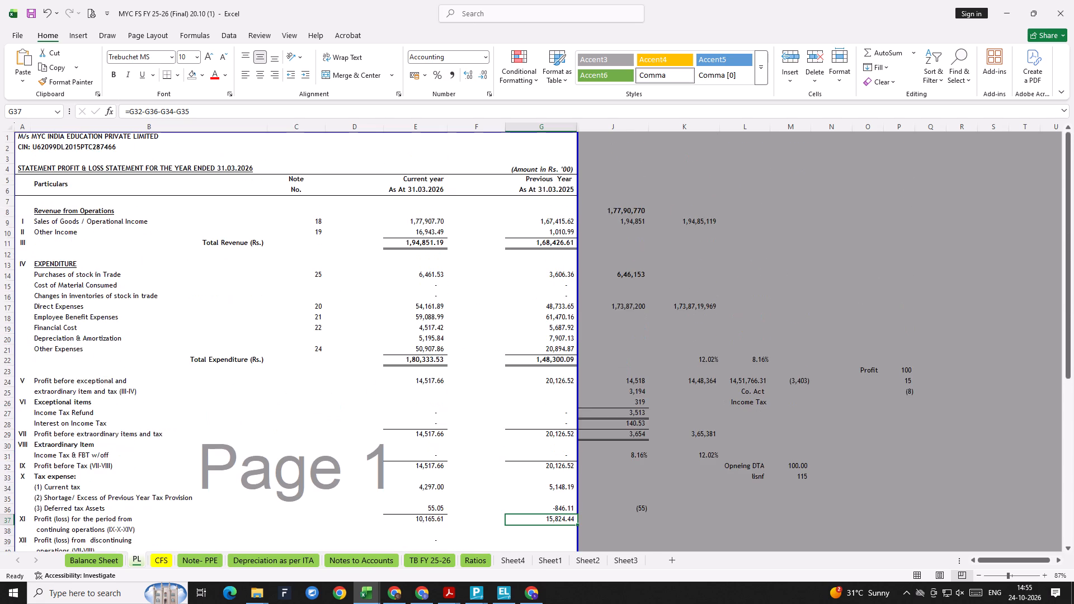
{"action": "scroll", "coordinate": [222, 417], "scroll_direction": "down", "scroll_amount": 5}
{"action": "scroll", "coordinate": [134, 494], "scroll_direction": "down", "scroll_amount": 3}
{"action": "left_click", "coordinate": [106, 560]}
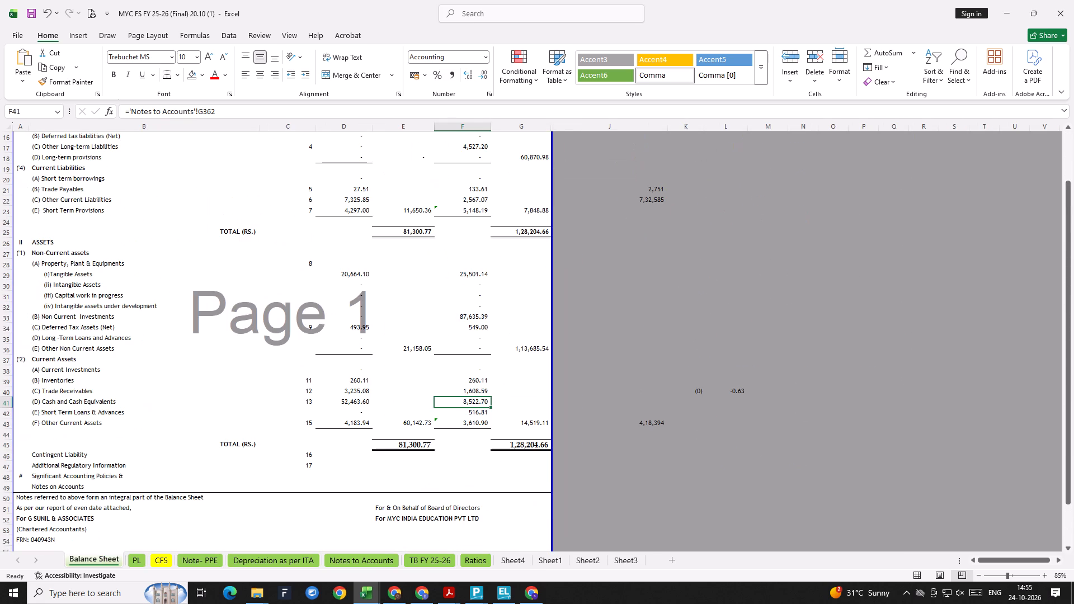
{"action": "scroll", "coordinate": [395, 429], "scroll_direction": "up", "scroll_amount": 5}
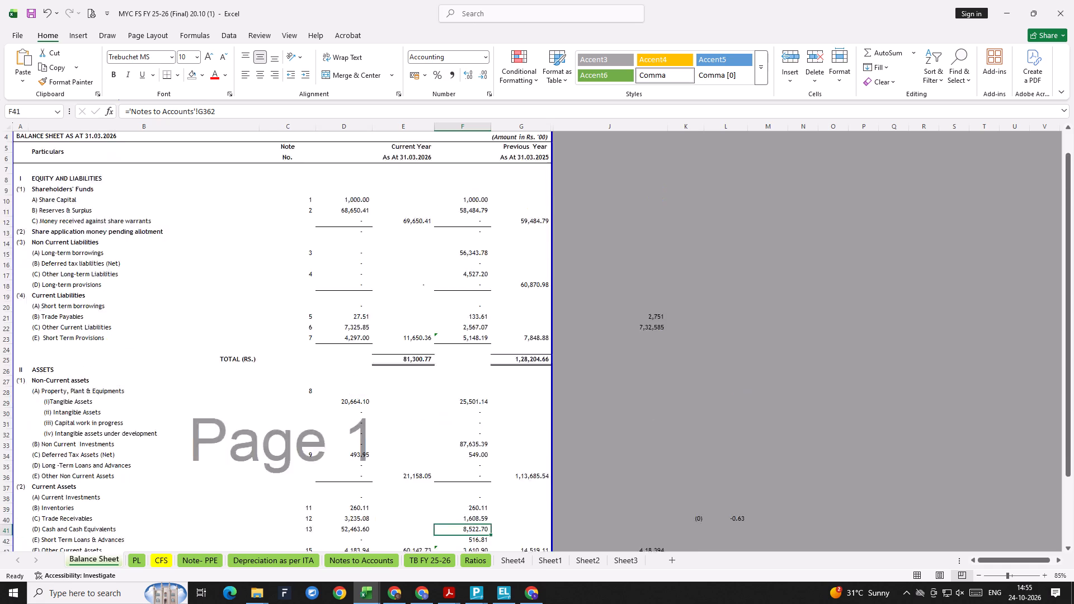
{"action": "scroll", "coordinate": [394, 429], "scroll_direction": "up", "scroll_amount": 4}
Save the MYC FS FY 25-26 workbook.
{"action": "key", "text": "ctrl+s"}
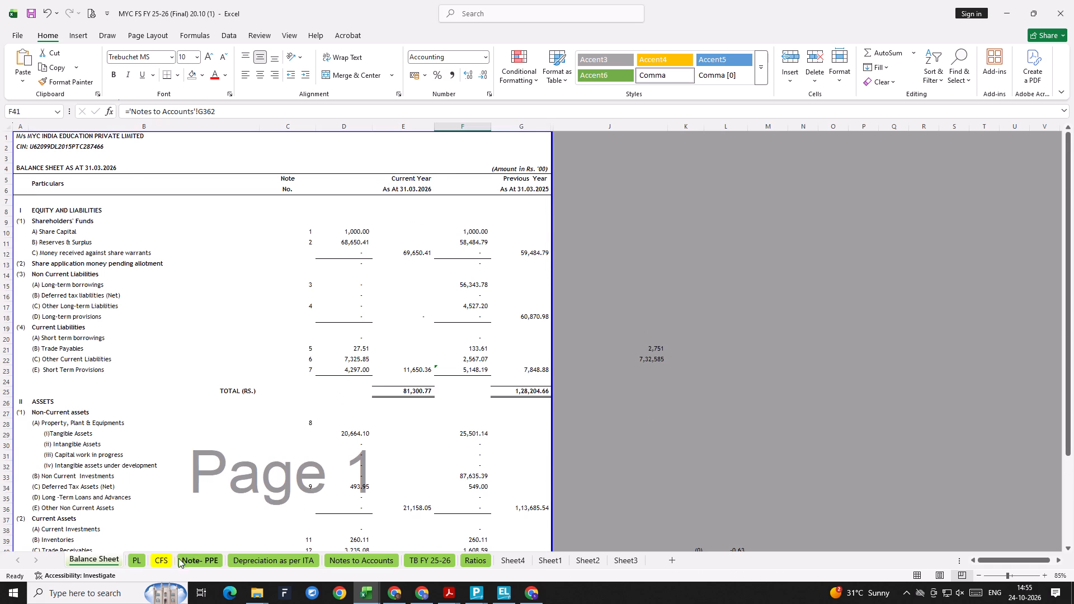
On the CFS sheet, inspect the current-year formulas for closing cash and closing cash as per Balance Sheet.
{"action": "left_click", "coordinate": [166, 560]}
{"action": "scroll", "coordinate": [413, 390], "scroll_direction": "up", "scroll_amount": 3}
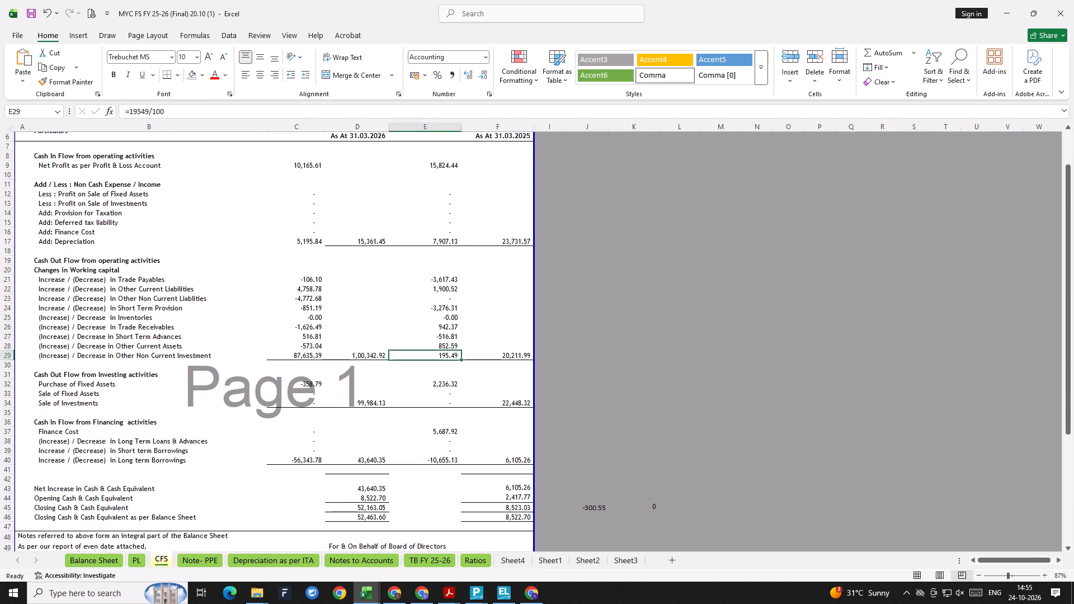
{"action": "scroll", "coordinate": [413, 390], "scroll_direction": "up", "scroll_amount": 3}
{"action": "left_click", "coordinate": [368, 305]}
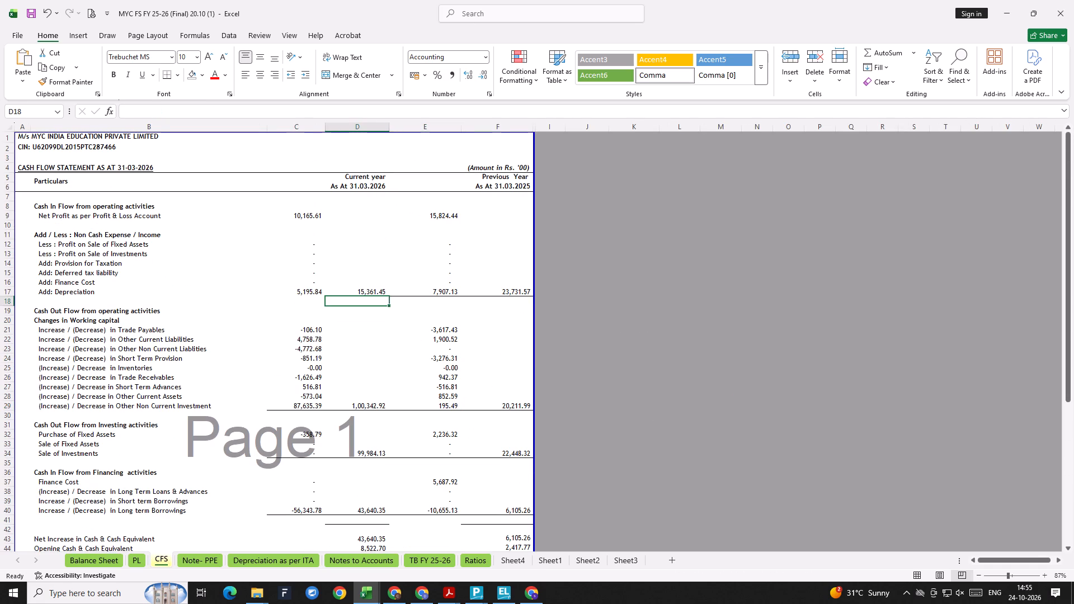
{"action": "key", "text": "Down"}
{"action": "key", "text": "Down"}
{"action": "key", "text": "Down"}
{"action": "key", "text": "Down"}
{"action": "key", "text": "Down"}
{"action": "key", "text": "Down"}
{"action": "key", "text": "Down"}
{"action": "key", "text": "Down"}
{"action": "key", "text": "Down"}
{"action": "key", "text": "Down"}
{"action": "key", "text": "Down"}
{"action": "key", "text": "Down"}
{"action": "key", "text": "Down"}
{"action": "key", "text": "Down"}
{"action": "key", "text": "Down"}
{"action": "key", "text": "Down"}
{"action": "key", "text": "Down"}
{"action": "key", "text": "Down"}
{"action": "key", "text": "Down"}
{"action": "key", "text": "Down"}
{"action": "key", "text": "Down"}
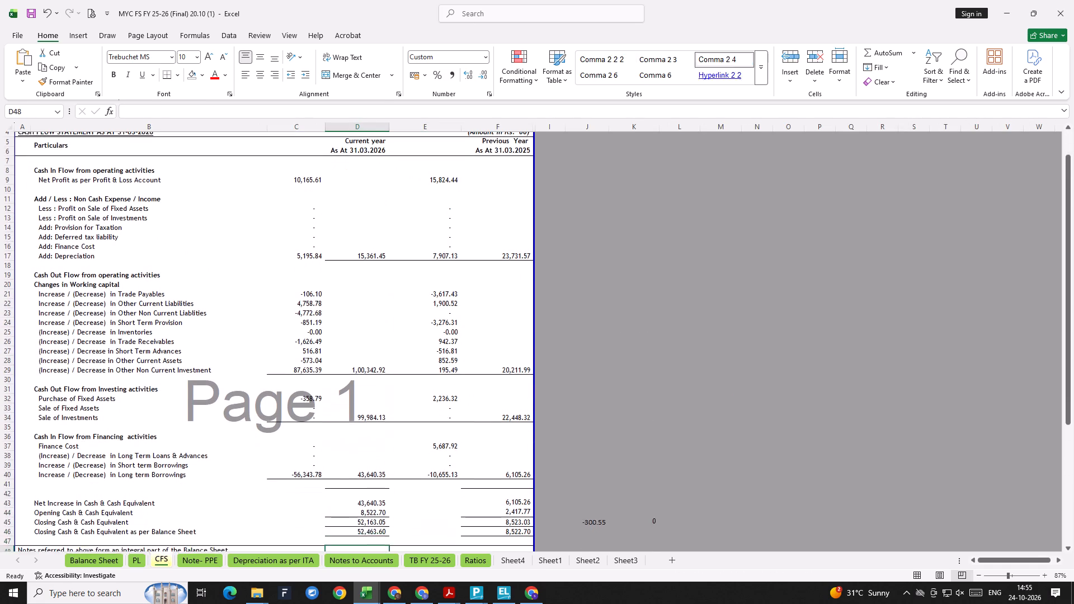
{"action": "key", "text": "Down"}
{"action": "key", "text": "Down"}
{"action": "key", "text": "Down"}
{"action": "key", "text": "Up"}
{"action": "key", "text": "Up"}
{"action": "key", "text": "Up"}
{"action": "key", "text": "Up"}
{"action": "key", "text": "Up"}
{"action": "key", "text": "Up"}
{"action": "key", "text": "F2"}
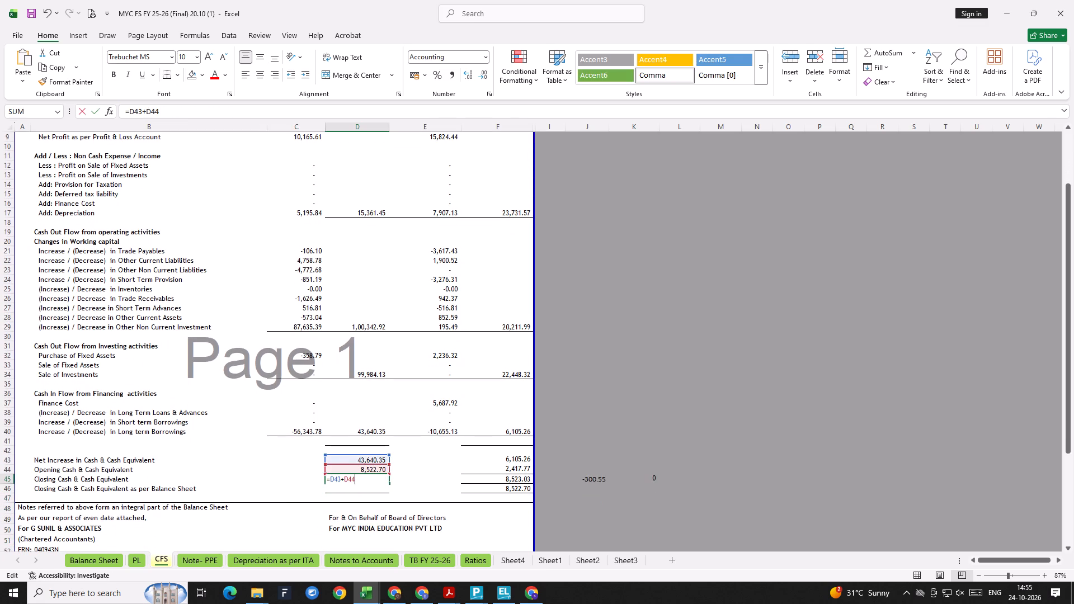
{"action": "key", "text": "Escape"}
{"action": "key", "text": "Down"}
{"action": "key", "text": "F2"}
{"action": "key", "text": "Escape"}
On the CFS sheet, scan the current-year column and its formulas from the top through the working capital and investing lines.
{"action": "key", "text": "Up"}
{"action": "key", "text": "Up"}
{"action": "key", "text": "Up"}
{"action": "key", "text": "Up"}
{"action": "key", "text": "Up"}
{"action": "key", "text": "Up"}
{"action": "key", "text": "Up"}
{"action": "key", "text": "Up"}
{"action": "key", "text": "Up"}
{"action": "key", "text": "Up"}
{"action": "key", "text": "Up"}
{"action": "key", "text": "Up"}
{"action": "key", "text": "Up"}
{"action": "key", "text": "Up"}
{"action": "key", "text": "Up"}
{"action": "key", "text": "Up"}
{"action": "key", "text": "Up"}
{"action": "key", "text": "Up"}
{"action": "key", "text": "Up"}
{"action": "key", "text": "Up"}
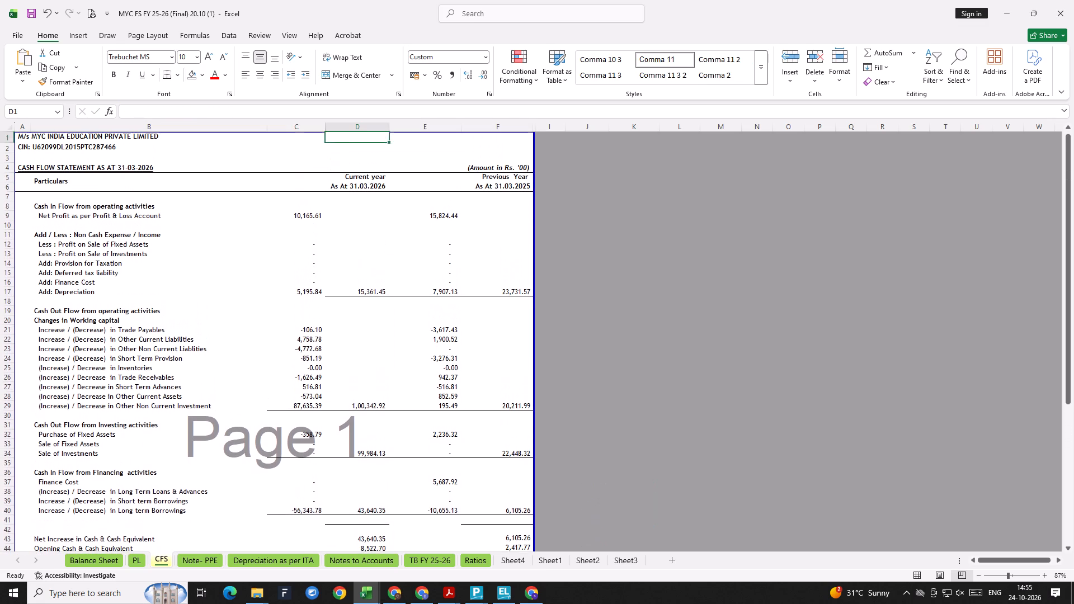
{"action": "key", "text": "Down"}
{"action": "key", "text": "Down"}
{"action": "key", "text": "Down"}
{"action": "key", "text": "Down"}
{"action": "key", "text": "Down"}
{"action": "key", "text": "Down"}
{"action": "key", "text": "Down"}
{"action": "key", "text": "Down"}
{"action": "key", "text": "Down"}
{"action": "key", "text": "Down"}
{"action": "key", "text": "Down"}
{"action": "key", "text": "Down"}
{"action": "key", "text": "Down"}
{"action": "key", "text": "Down"}
{"action": "key", "text": "Down"}
{"action": "key", "text": "Down"}
{"action": "key", "text": "Down"}
{"action": "key", "text": "Down"}
{"action": "key", "text": "Down"}
{"action": "key", "text": "Down"}
{"action": "key", "text": "Left"}
{"action": "key", "text": "Down"}
{"action": "key", "text": "Down"}
{"action": "key", "text": "Down"}
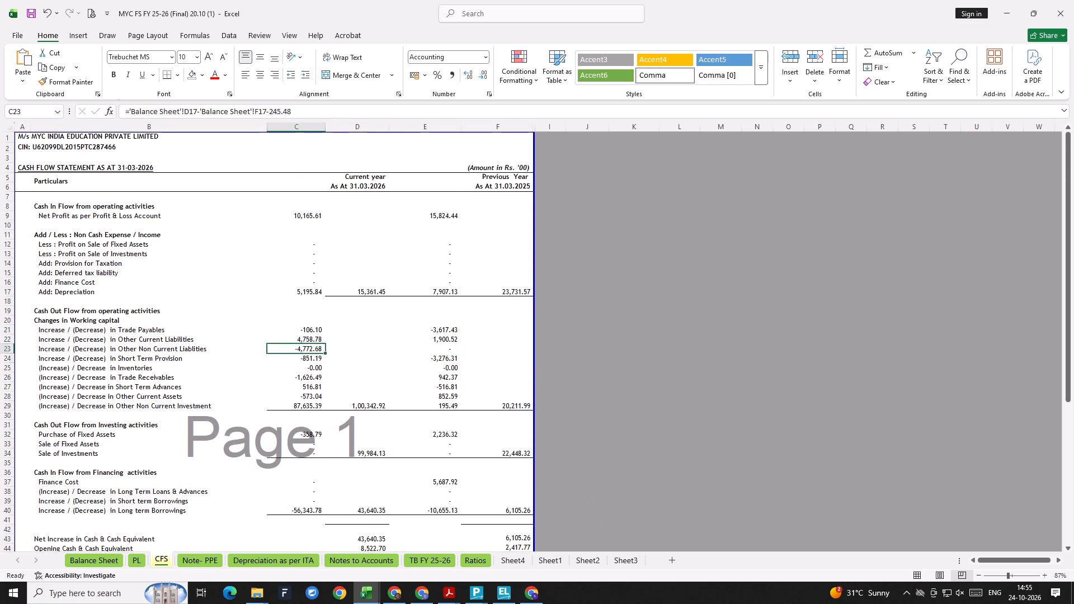
{"action": "key", "text": "Down"}
{"action": "key", "text": "Down"}
{"action": "key", "text": "Down"}
{"action": "key", "text": "Down"}
{"action": "key", "text": "Down"}
{"action": "key", "text": "Down"}
{"action": "key", "text": "Down"}
{"action": "key", "text": "Up"}
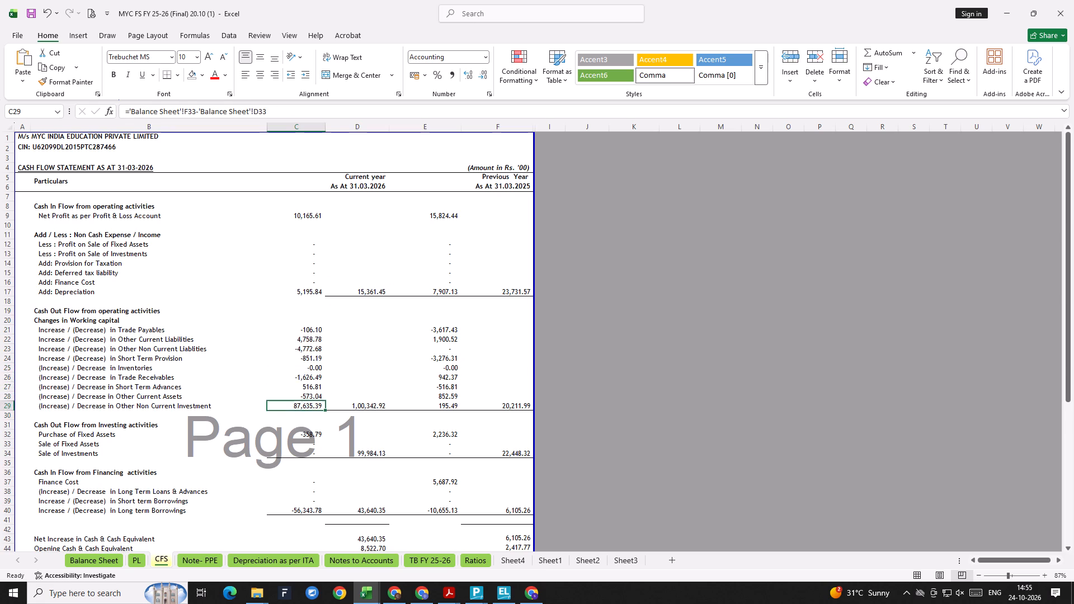
{"action": "key", "text": "Down"}
{"action": "key", "text": "Down"}
{"action": "key", "text": "Down"}
{"action": "key", "text": "Down"}
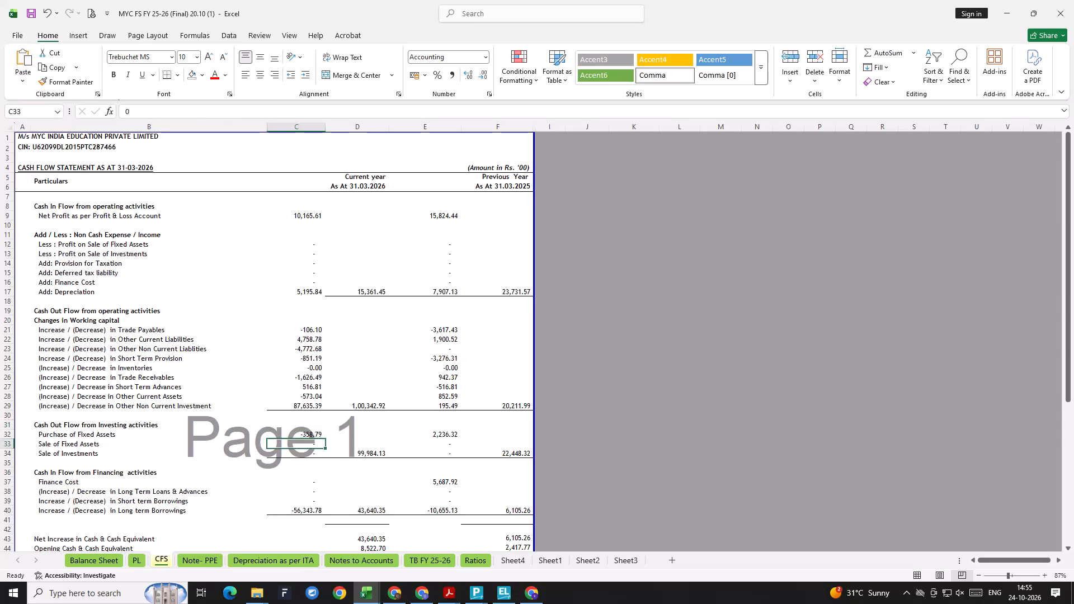
{"action": "key", "text": "Down"}
Trace the current-year Net Profit figure on CFS to its source on the PL sheet, and return.
{"action": "key", "text": "Up"}
{"action": "key", "text": "Up"}
{"action": "key", "text": "Up"}
{"action": "key", "text": "Up"}
{"action": "key", "text": "Up"}
{"action": "key", "text": "Up"}
{"action": "key", "text": "Up"}
{"action": "key", "text": "Up"}
{"action": "key", "text": "Up"}
{"action": "key", "text": "Up"}
{"action": "key", "text": "Up"}
{"action": "key", "text": "Up"}
{"action": "key", "text": "Up"}
{"action": "key", "text": "Up"}
{"action": "key", "text": "Up"}
{"action": "key", "text": "Up"}
{"action": "key", "text": "Up"}
{"action": "key", "text": "Up"}
{"action": "key", "text": "Up"}
{"action": "key", "text": "Up"}
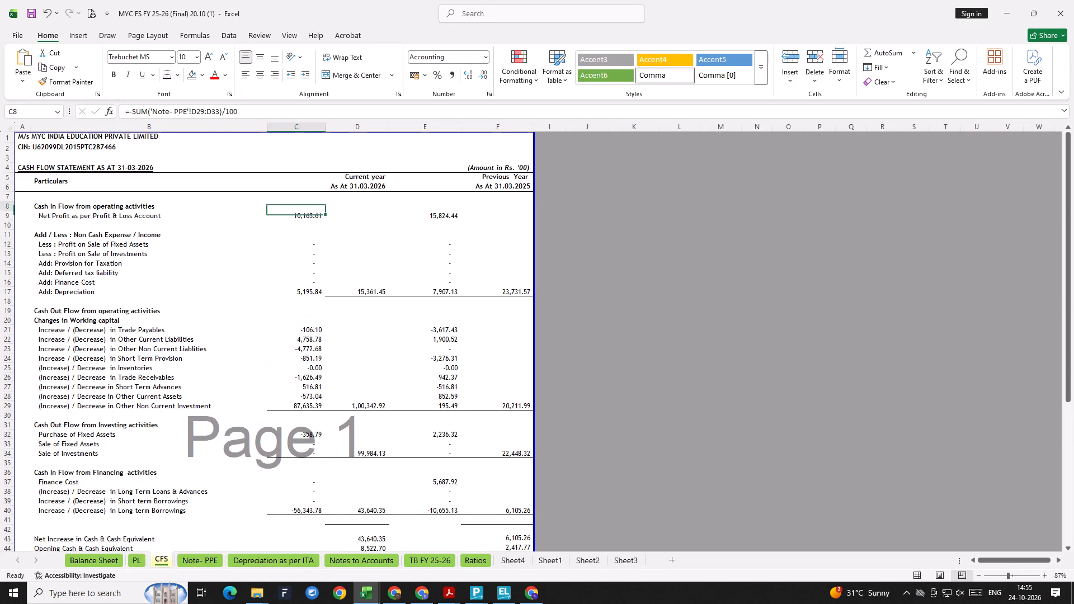
{"action": "key", "text": "Down"}
{"action": "key", "text": "ctrl+bracketleft"}
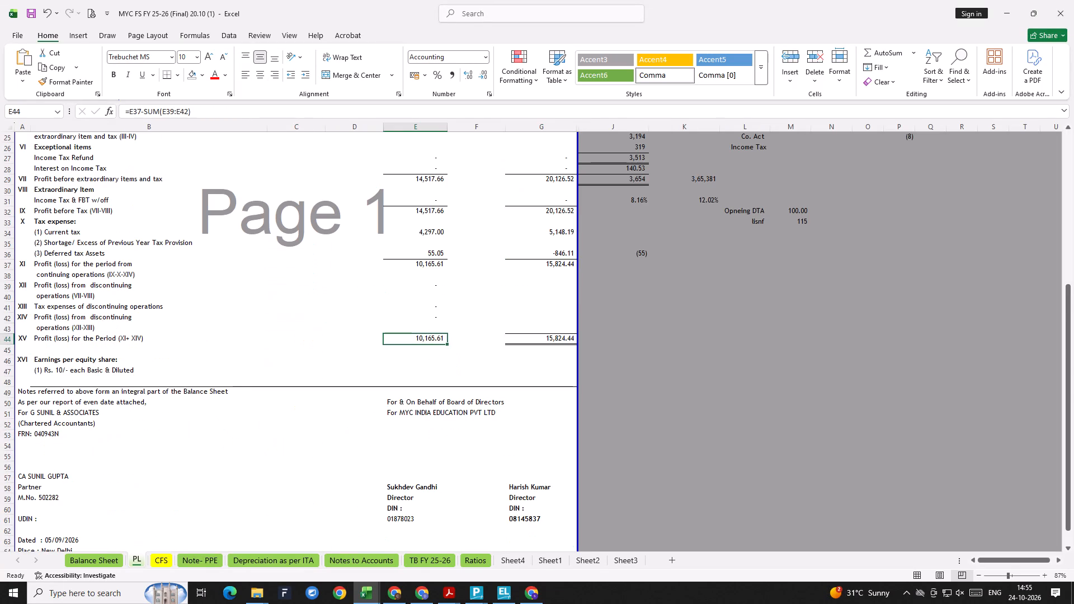
{"action": "key", "text": "ctrl+g"}
{"action": "key", "text": "Return"}
Trace the current-year Depreciation add-back on CFS to its source on the PL sheet, and return.
{"action": "key", "text": "Down"}
{"action": "key", "text": "Down"}
{"action": "key", "text": "Down"}
{"action": "key", "text": "Down"}
{"action": "key", "text": "Down"}
{"action": "key", "text": "Down"}
{"action": "key", "text": "Down"}
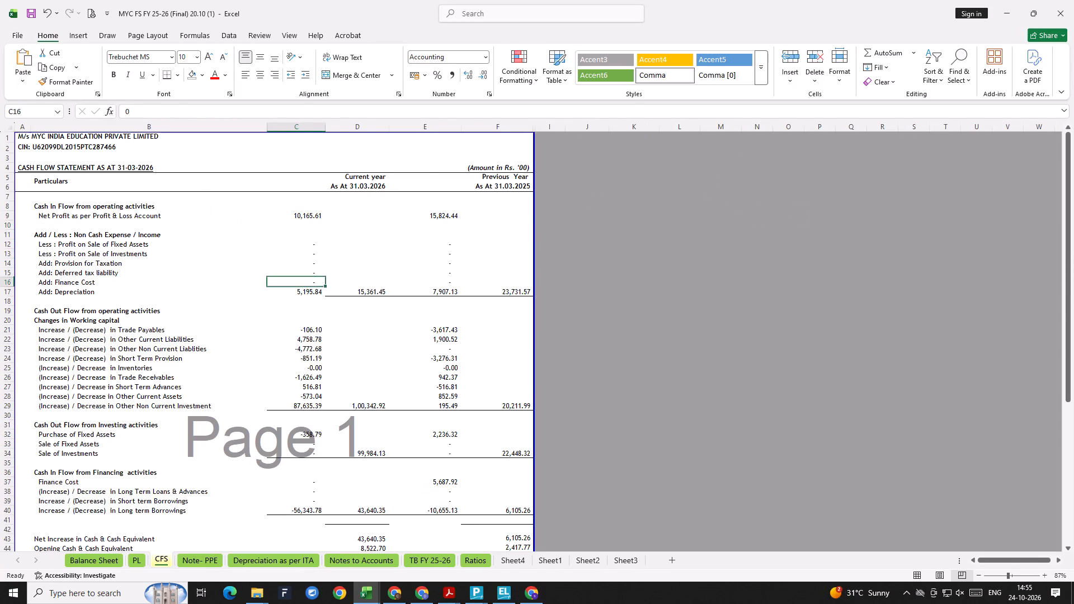
{"action": "key", "text": "Down"}
{"action": "key", "text": "ctrl+bracketleft"}
{"action": "key", "text": "ctrl+g"}
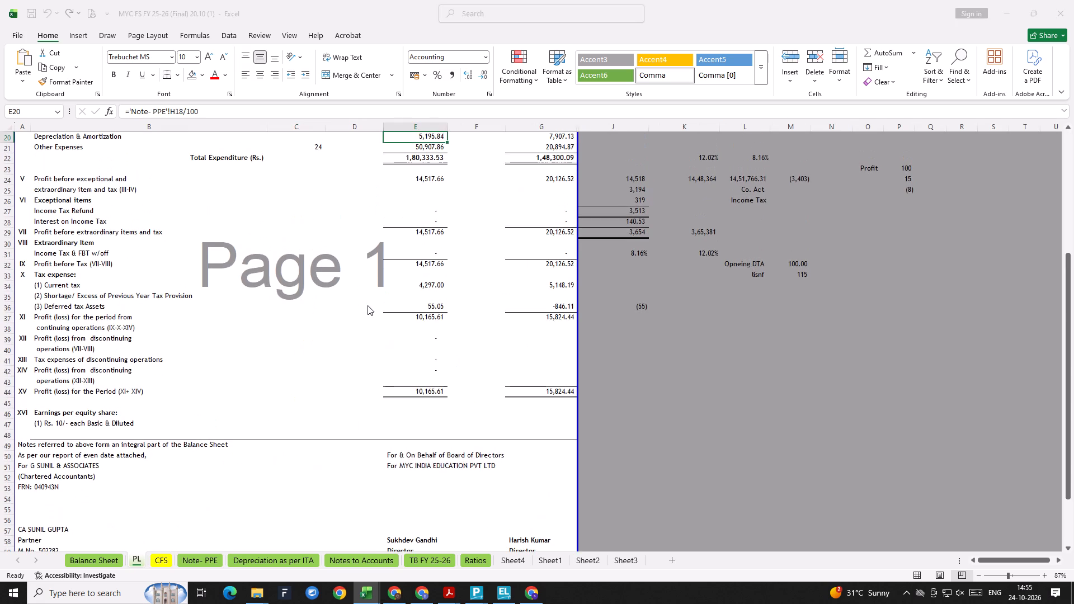
{"action": "key", "text": "Return"}
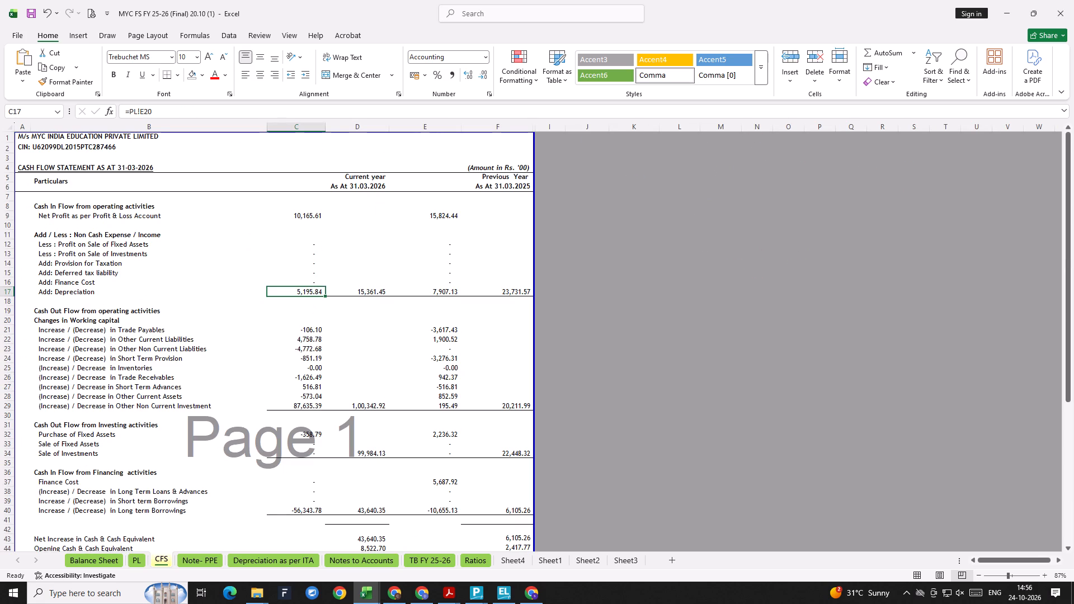
Examine the current-year working capital formulas from Trade Payables through Other Non Current Investment.
{"action": "key", "text": "Down"}
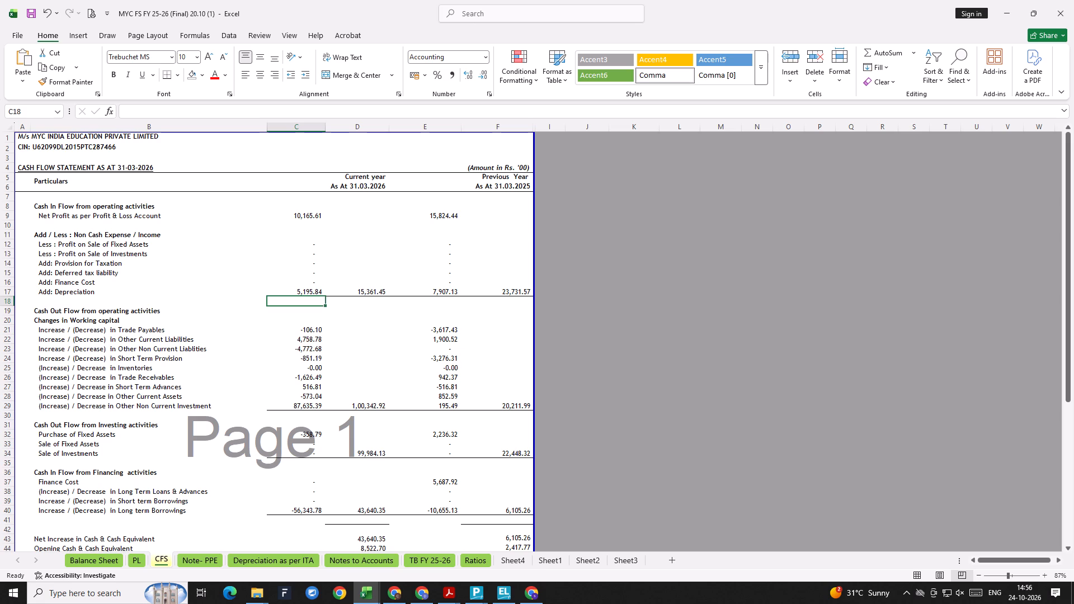
{"action": "key", "text": "Down"}
{"action": "key", "text": "Down"}
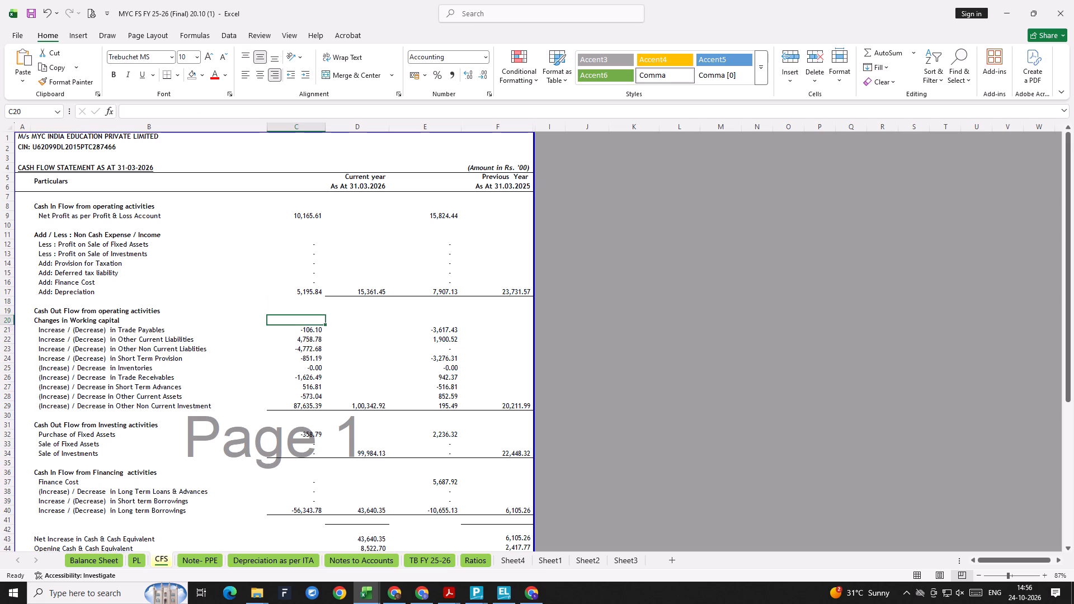
{"action": "key", "text": "Down"}
{"action": "key", "text": "Down"}
{"action": "key", "text": "Up"}
{"action": "key", "text": "Down"}
{"action": "key", "text": "Down"}
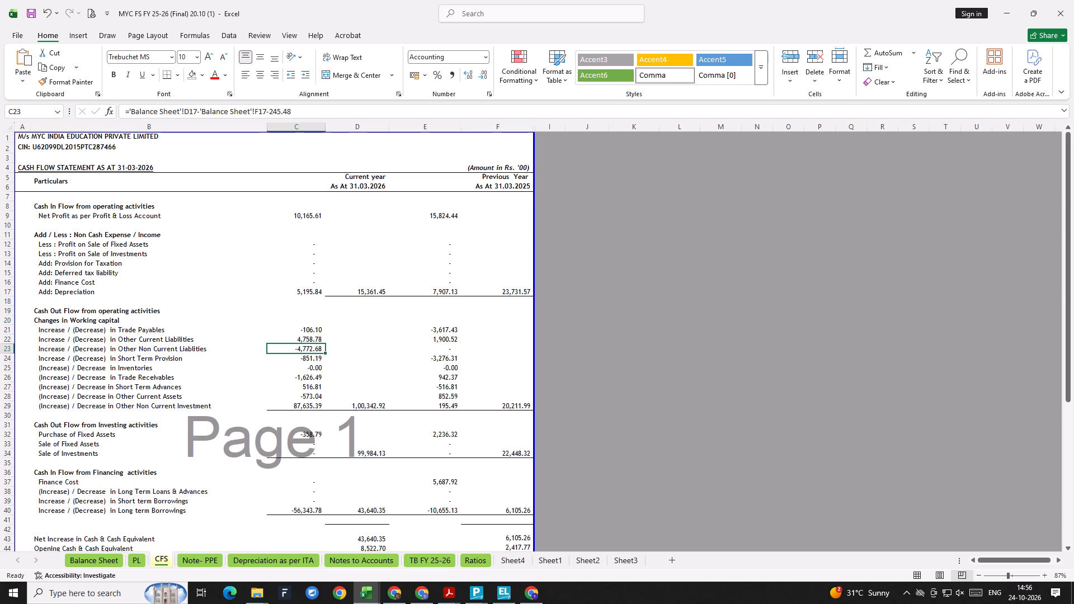
{"action": "key", "text": "Down"}
{"action": "key", "text": "Down"}
{"action": "key", "text": "Down"}
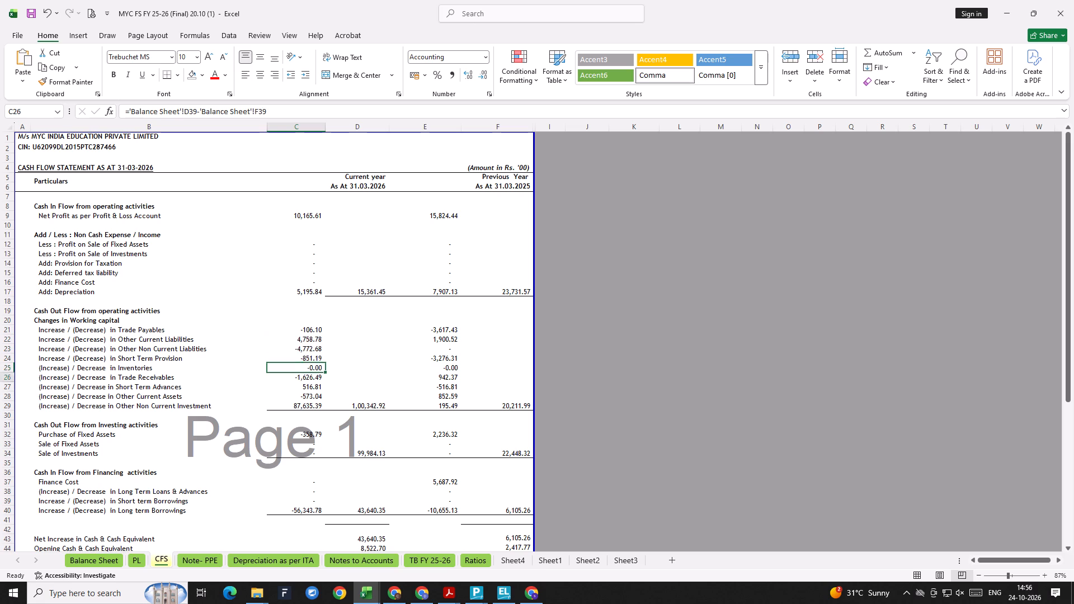
{"action": "key", "text": "Down"}
{"action": "key", "text": "Down"}
{"action": "key", "text": "Down"}
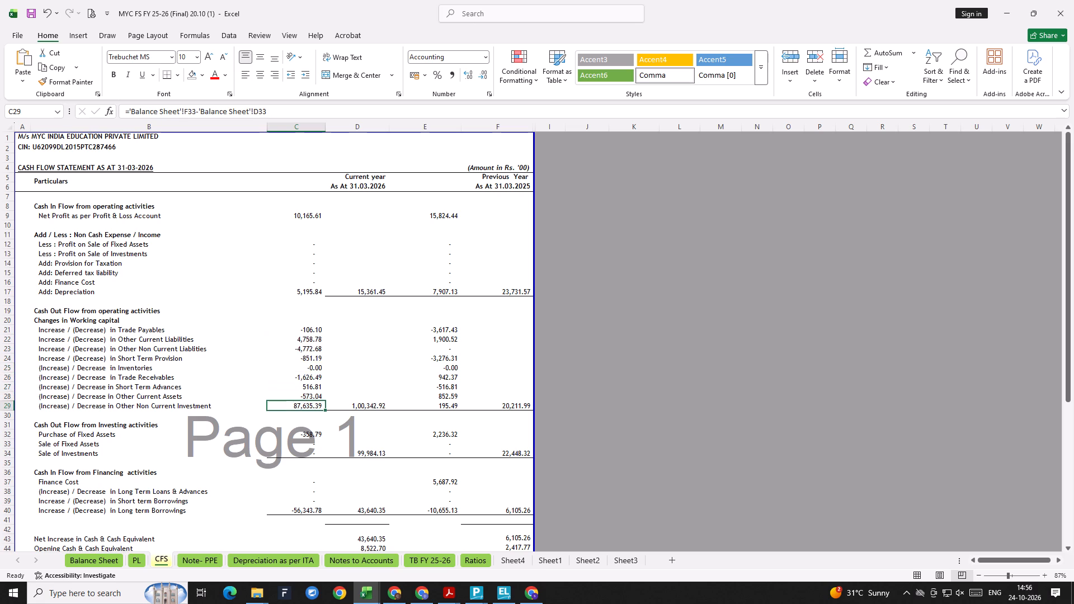
Inspect the current-year formulas for Purchase of Fixed Assets and the investing activities subtotal.
{"action": "key", "text": "Down"}
{"action": "key", "text": "Down"}
{"action": "key", "text": "Down"}
{"action": "key", "text": "F2"}
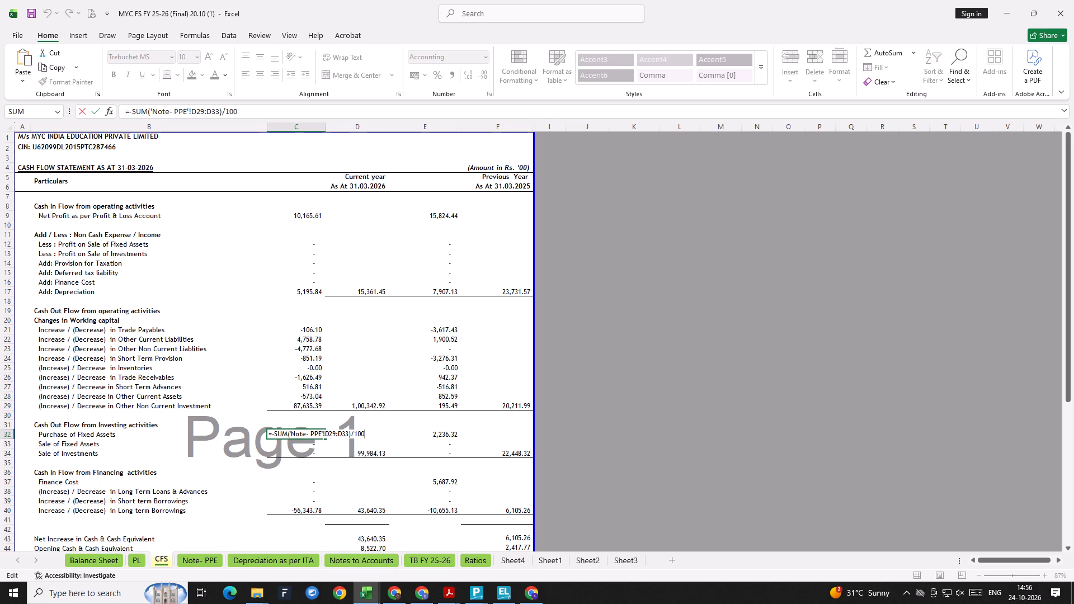
{"action": "key", "text": "Escape"}
{"action": "key", "text": "Down"}
{"action": "key", "text": "Down"}
{"action": "key", "text": "Down"}
{"action": "key", "text": "Right"}
{"action": "key", "text": "Up"}
{"action": "key", "text": "F2"}
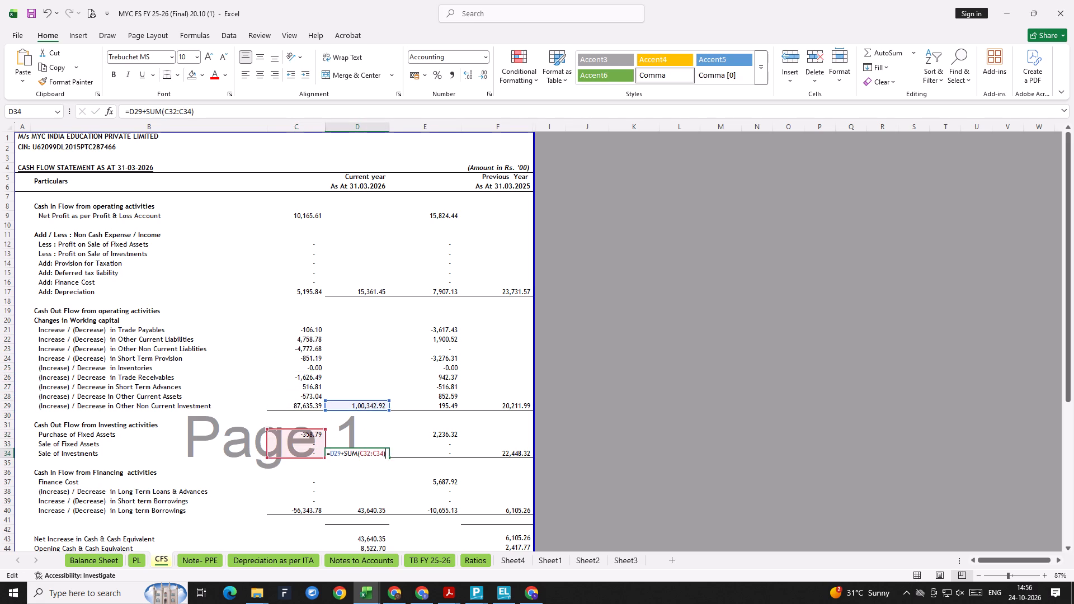
{"action": "key", "text": "Escape"}
Inspect the current-year formulas for Long term Borrowings and the financing activities subtotal.
{"action": "key", "text": "Down"}
{"action": "key", "text": "Down"}
{"action": "key", "text": "Down"}
{"action": "key", "text": "Down"}
{"action": "key", "text": "Down"}
{"action": "key", "text": "Left"}
{"action": "key", "text": "Down"}
{"action": "key", "text": "Down"}
{"action": "key", "text": "Up"}
{"action": "key", "text": "F2"}
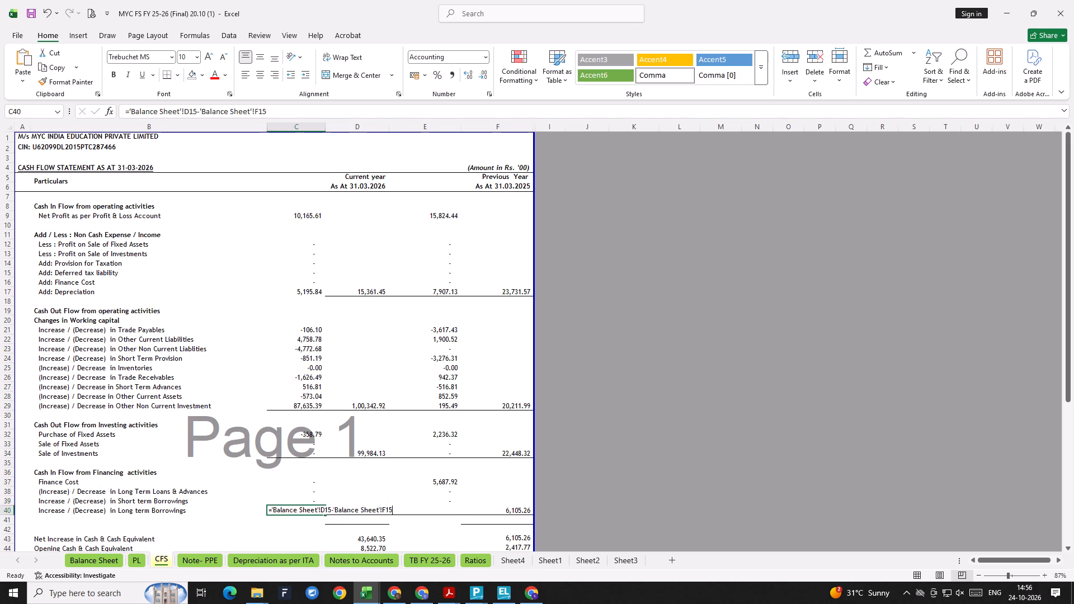
{"action": "key", "text": "Escape"}
{"action": "key", "text": "Down"}
{"action": "key", "text": "Right"}
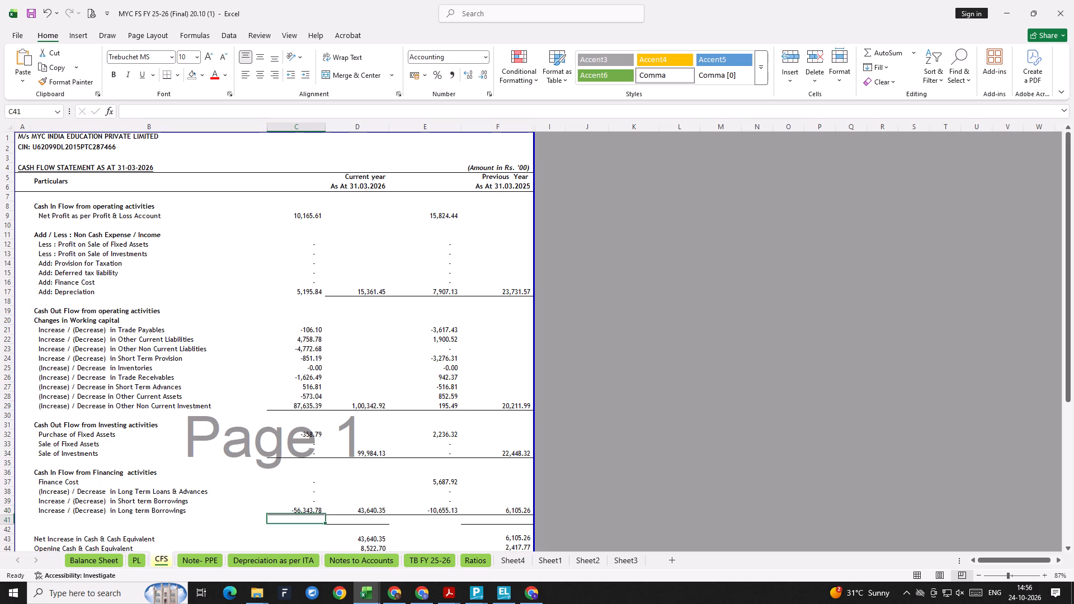
{"action": "key", "text": "Up"}
{"action": "key", "text": "F2"}
{"action": "key", "text": "Escape"}
Inspect the current-year formulas for net increase in cash and opening cash, continuing to closing cash as per Balance Sheet.
{"action": "key", "text": "Down"}
{"action": "key", "text": "Down"}
{"action": "key", "text": "F2"}
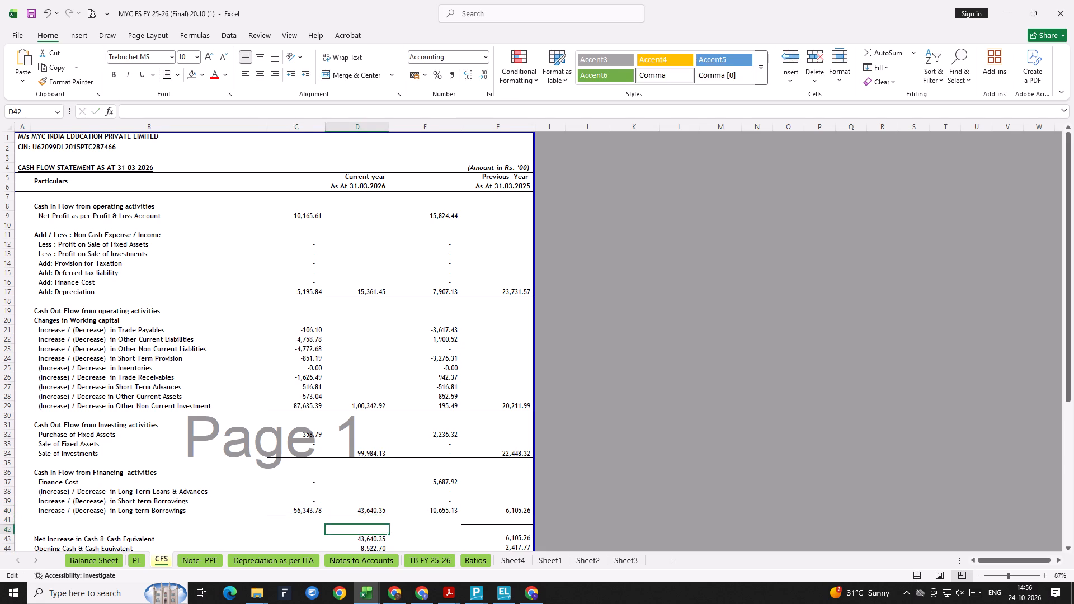
{"action": "key", "text": "Escape"}
{"action": "key", "text": "Down"}
{"action": "key", "text": "F2"}
{"action": "key", "text": "Down"}
{"action": "key", "text": "Down"}
{"action": "key", "text": "Down"}
{"action": "key", "text": "Down"}
{"action": "key", "text": "Down"}
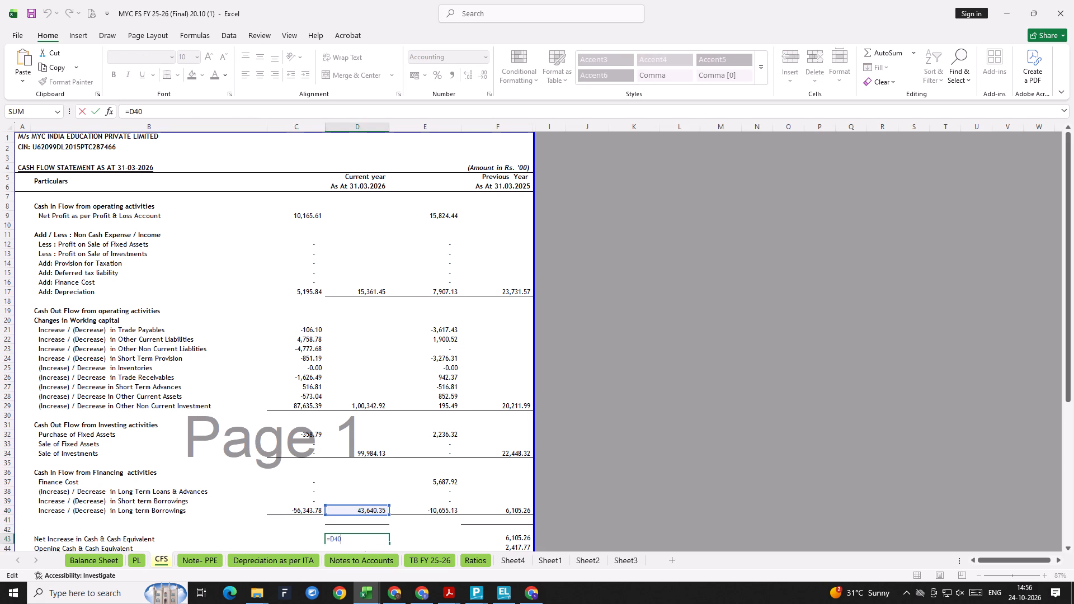
{"action": "key", "text": "Escape"}
{"action": "key", "text": "Down"}
{"action": "key", "text": "Down"}
{"action": "key", "text": "Up"}
{"action": "key", "text": "F2"}
{"action": "key", "text": "Escape"}
{"action": "key", "text": "Down"}
{"action": "key", "text": "Down"}
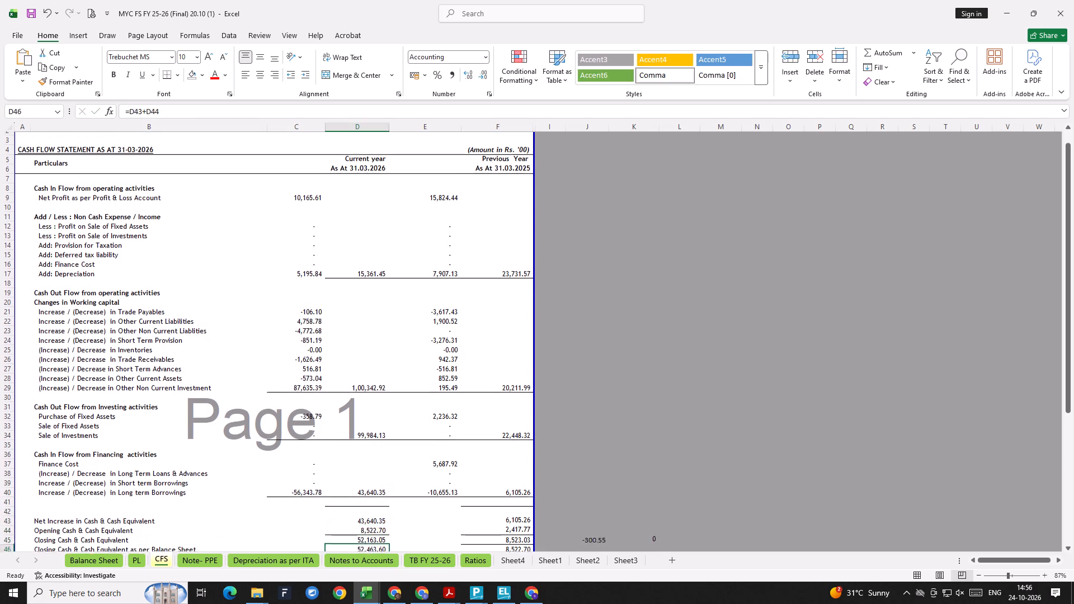
Recheck the current-year net increase in cash formula against the opening and closing cash rows of the cash flow statement.
{"action": "key", "text": "Down"}
{"action": "key", "text": "Up"}
{"action": "key", "text": "Up"}
{"action": "key", "text": "Up"}
{"action": "key", "text": "Up"}
{"action": "key", "text": "F2"}
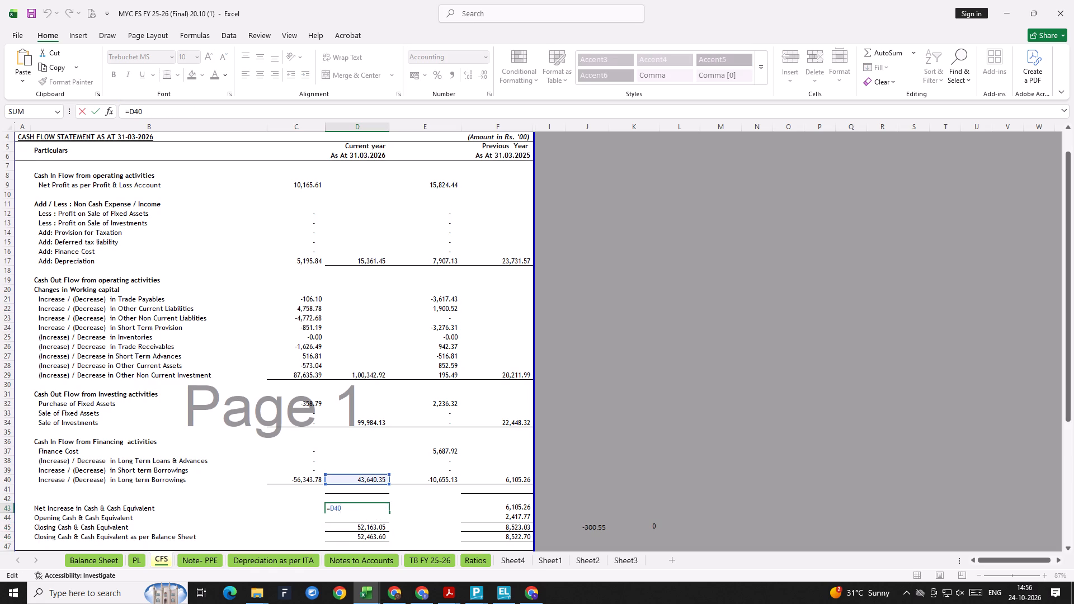
{"action": "key", "text": "Escape"}
{"action": "key", "text": "Down"}
{"action": "key", "text": "Down"}
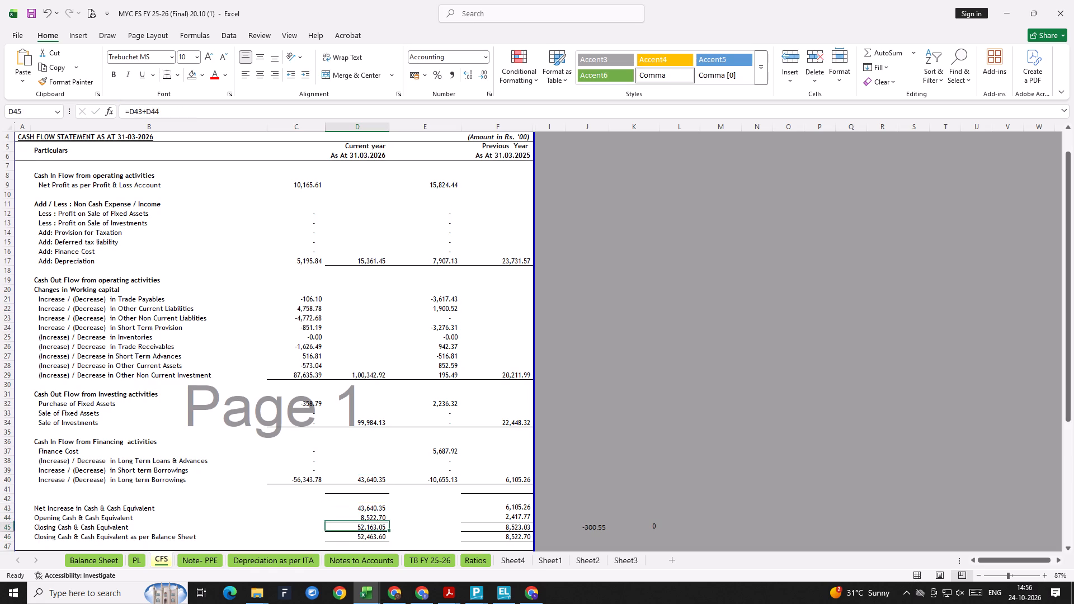
{"action": "key", "text": "Down"}
{"action": "key", "text": "Down"}
{"action": "key", "text": "Down"}
{"action": "key", "text": "Up"}
{"action": "key", "text": "Up"}
{"action": "key", "text": "Up"}
{"action": "key", "text": "Up"}
{"action": "key", "text": "Up"}
{"action": "key", "text": "F2"}
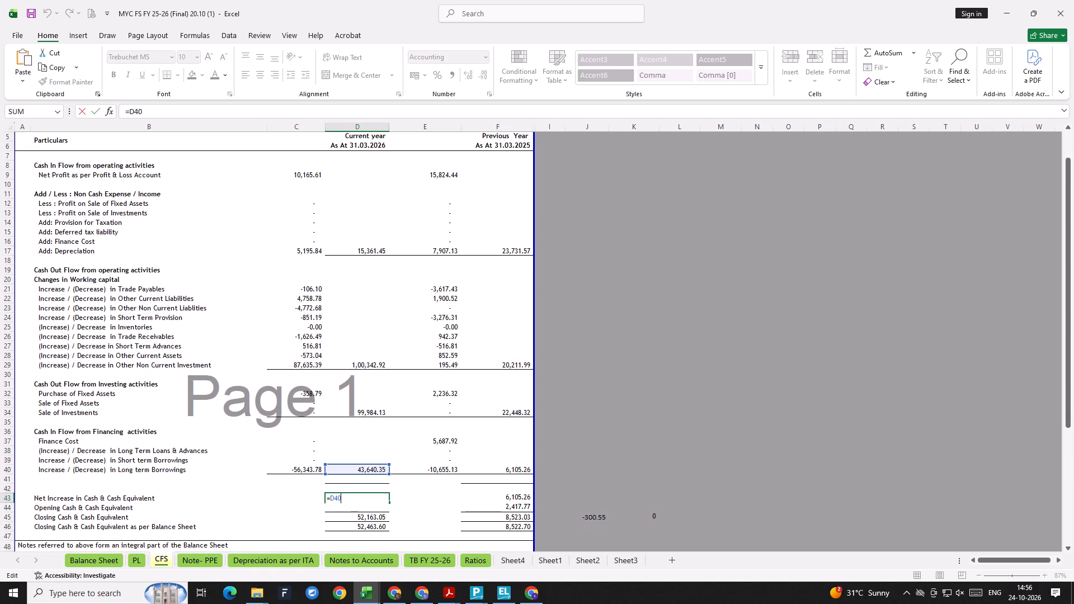
{"action": "key", "text": "Escape"}
Trace the current-year financing subtotal formula back to the investing activities subtotal and check both cell references.
{"action": "key", "text": "Up"}
{"action": "key", "text": "Up"}
{"action": "key", "text": "Up"}
{"action": "key", "text": "F2"}
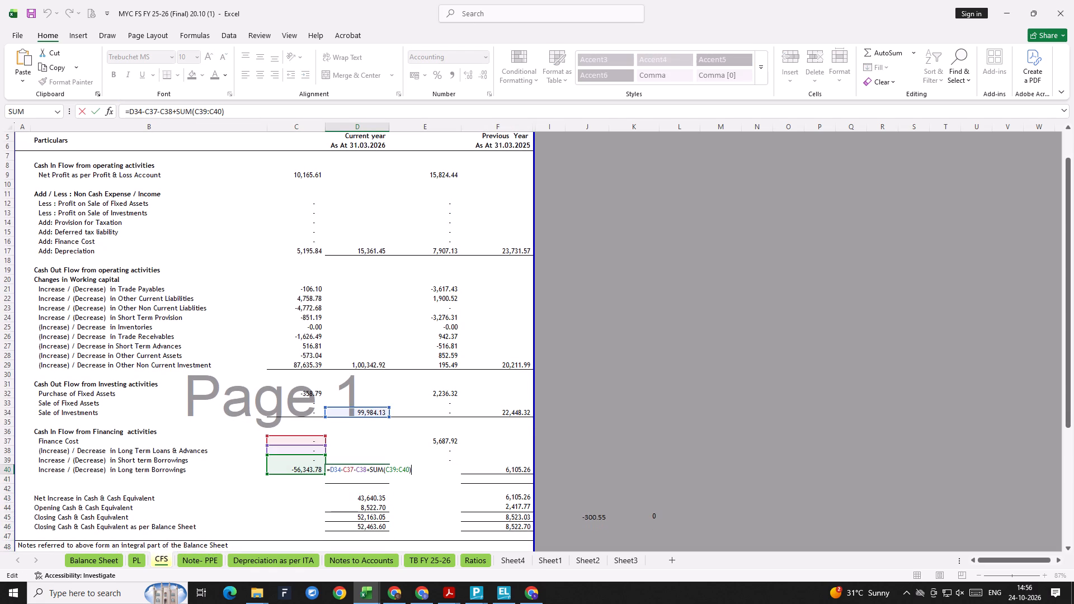
{"action": "key", "text": "Escape"}
{"action": "key", "text": "Up"}
{"action": "key", "text": "Up"}
{"action": "key", "text": "Up"}
{"action": "key", "text": "Up"}
{"action": "key", "text": "Up"}
{"action": "key", "text": "Up"}
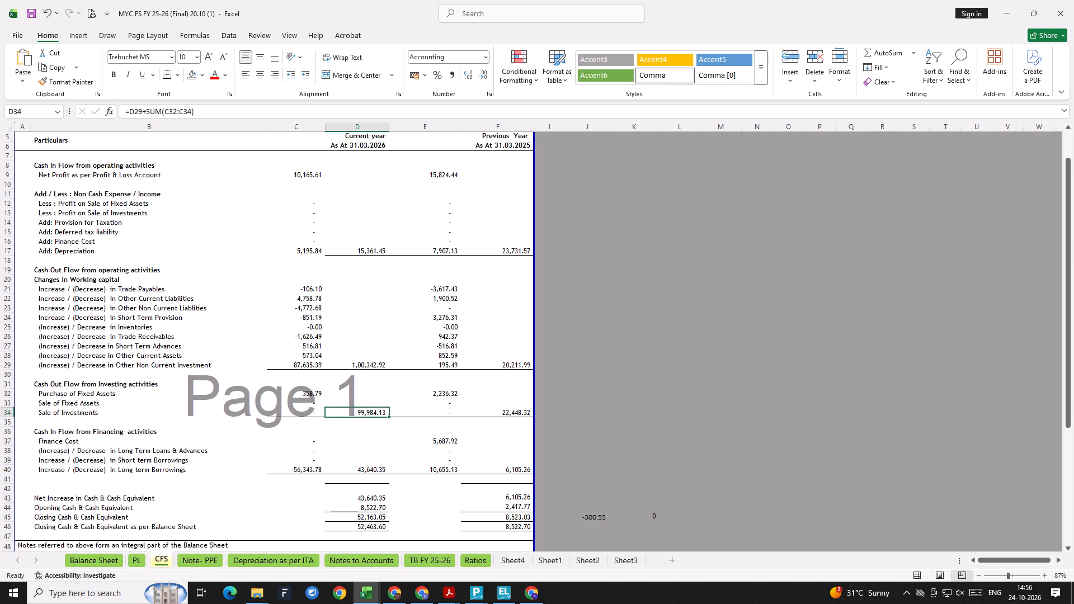
{"action": "key", "text": "F2"}
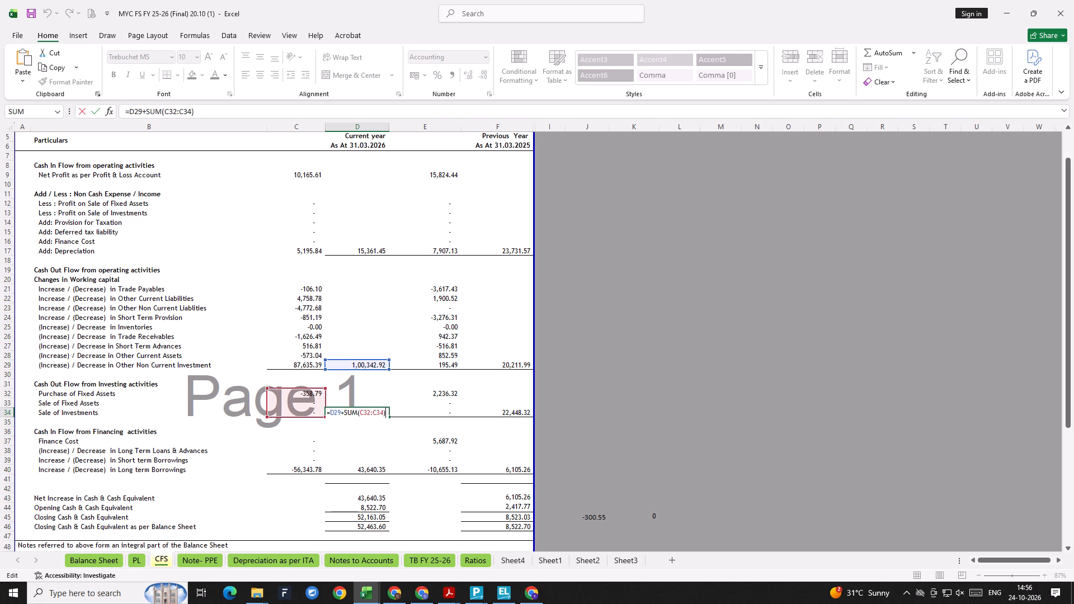
{"action": "key", "text": "Escape"}
{"action": "key", "text": "Down"}
{"action": "key", "text": "Down"}
{"action": "key", "text": "Down"}
{"action": "key", "text": "Down"}
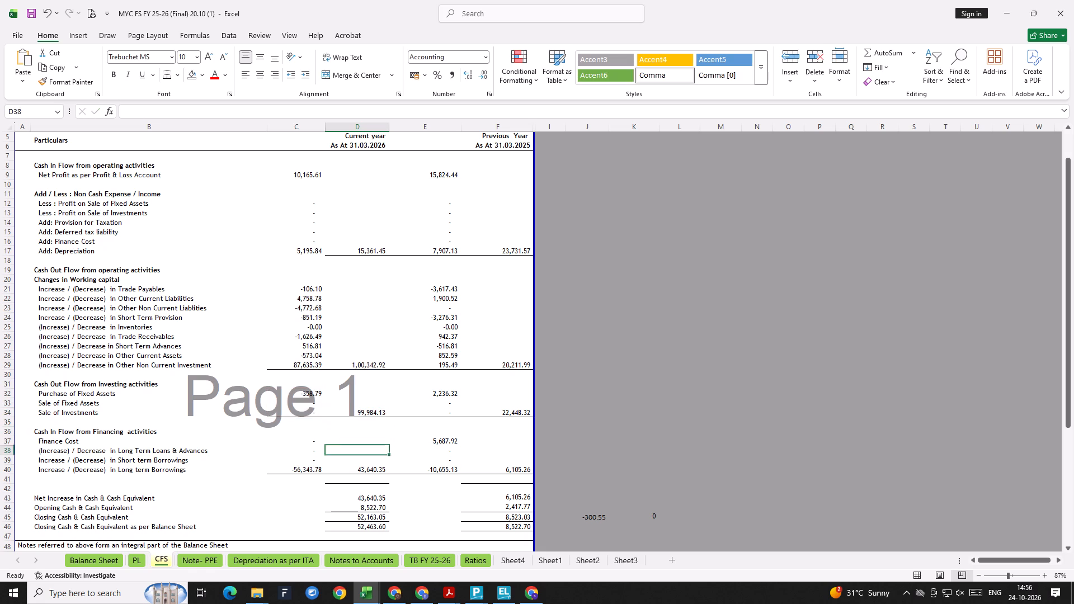
{"action": "key", "text": "Down"}
{"action": "key", "text": "Down"}
{"action": "key", "text": "F2"}
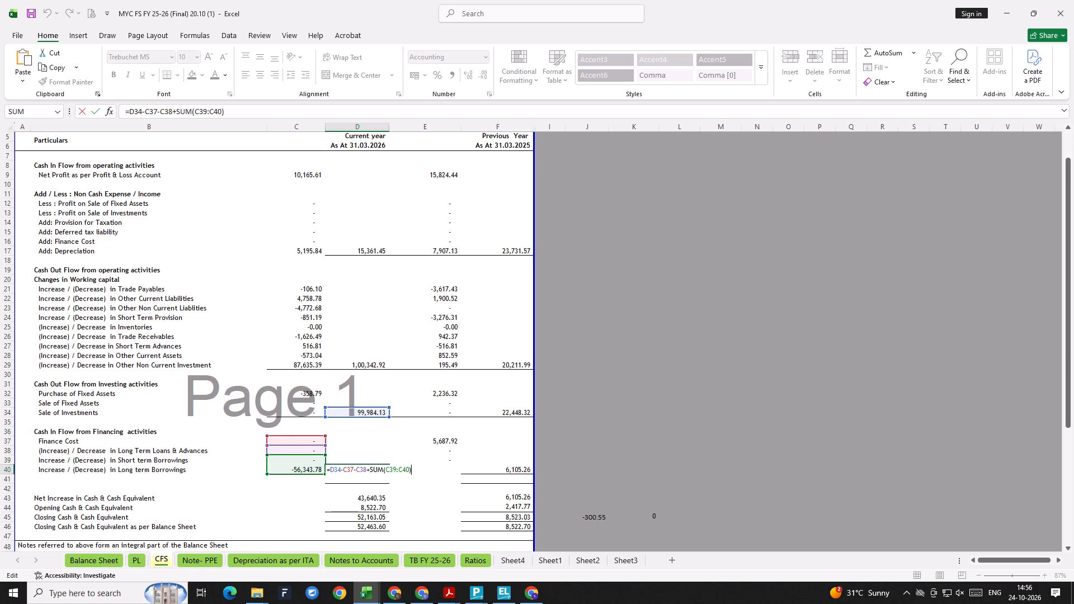
{"action": "key", "text": "Escape"}
Inspect the current-year formulas from Net Increase in Cash through Closing Cash & Cash Equivalent as per Balance Sheet.
{"action": "key", "text": "Down"}
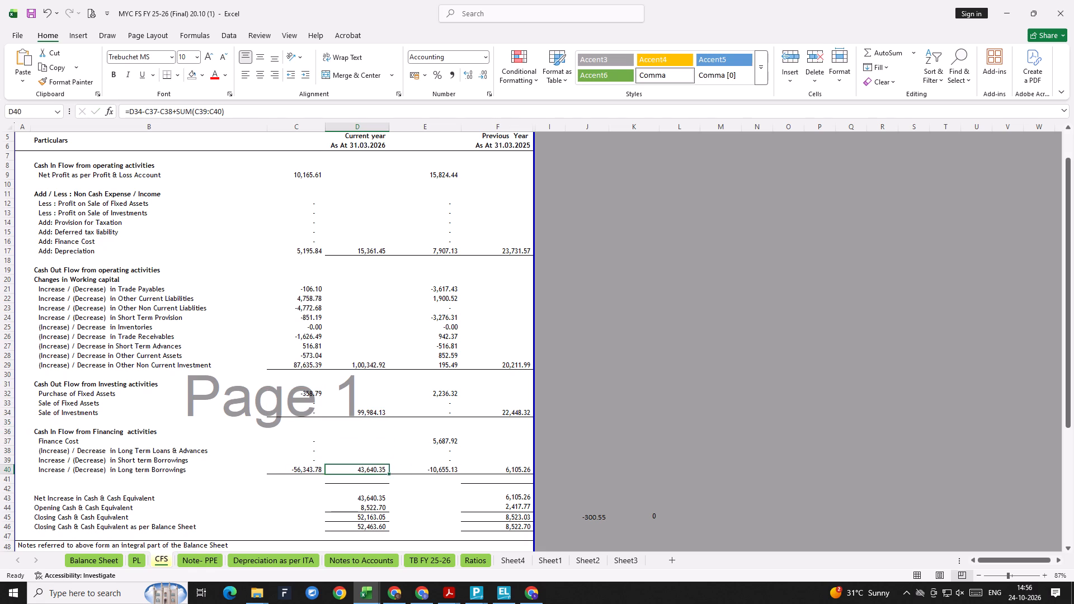
{"action": "key", "text": "Down"}
{"action": "key", "text": "Down"}
{"action": "key", "text": "F2"}
{"action": "key", "text": "Escape"}
{"action": "key", "text": "Down"}
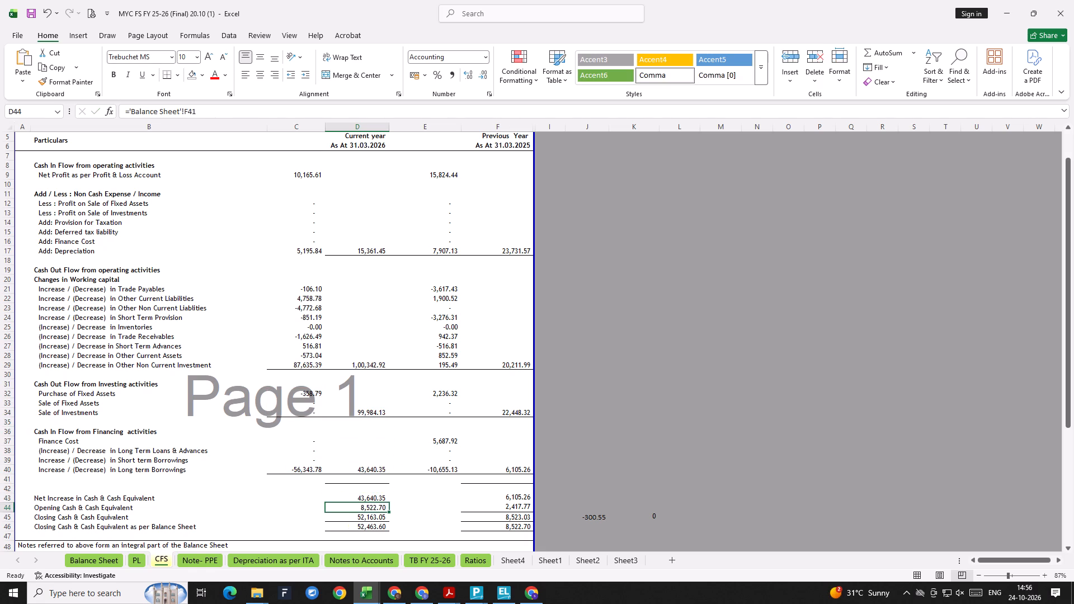
{"action": "key", "text": "F2"}
{"action": "key", "text": "Escape"}
{"action": "key", "text": "Down"}
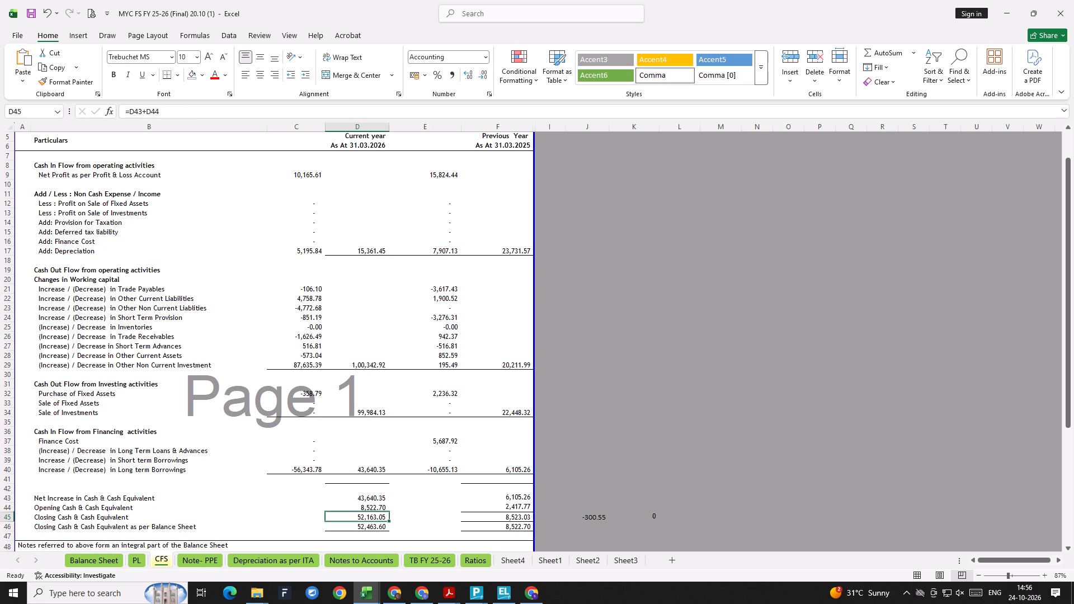
{"action": "key", "text": "F2"}
{"action": "key", "text": "Escape"}
{"action": "key", "text": "Down"}
{"action": "key", "text": "F2"}
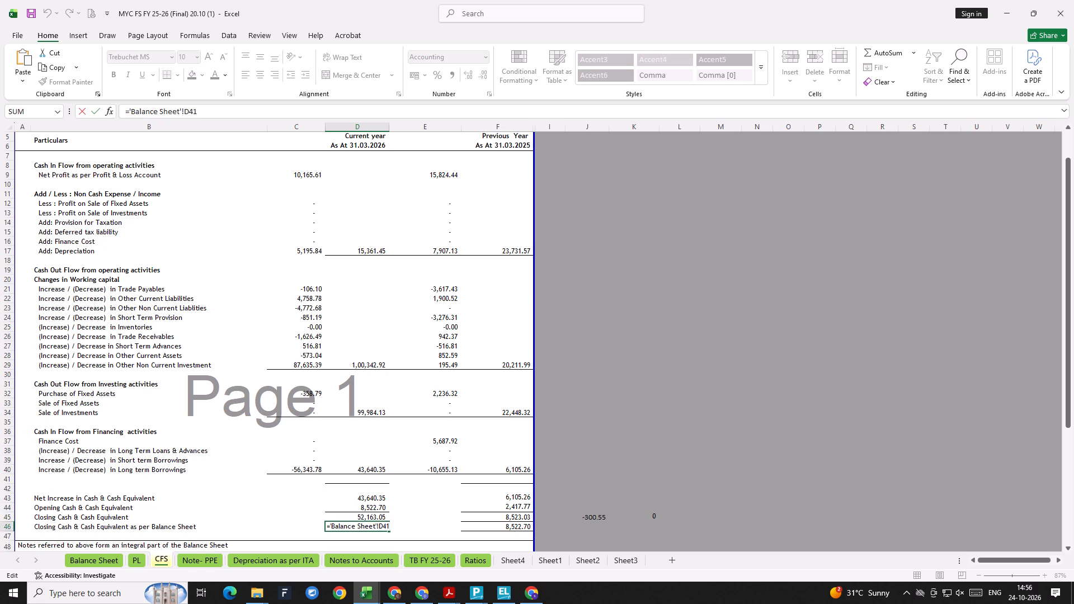
{"action": "key", "text": "Escape"}
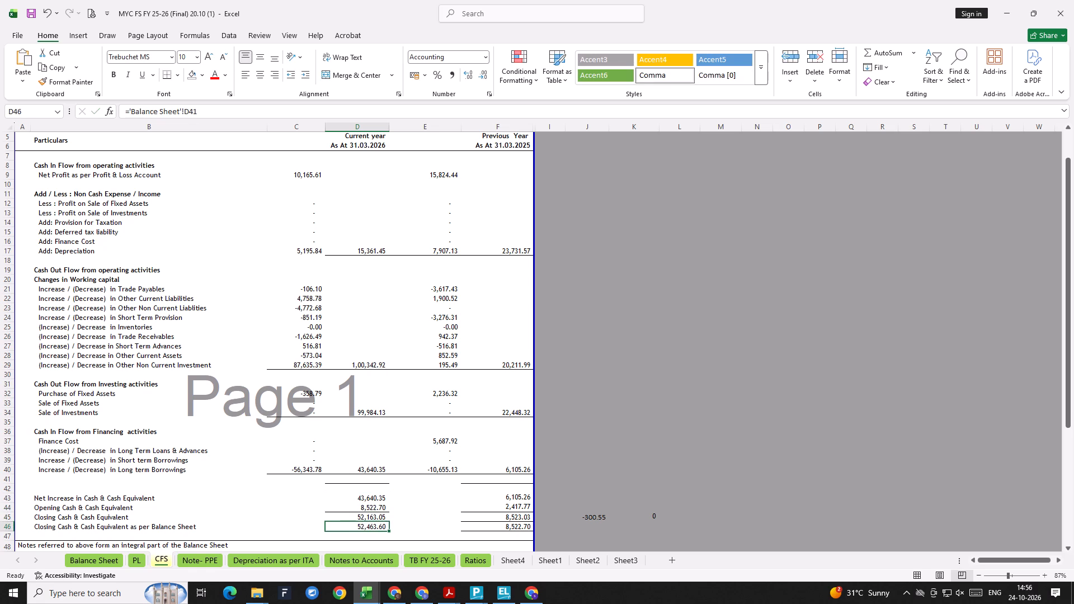
Examine the current-year working capital lines from Inventories through Other Non Current Investment.
{"action": "key", "text": "Up"}
{"action": "key", "text": "Up"}
{"action": "key", "text": "Up"}
{"action": "key", "text": "Up"}
{"action": "key", "text": "Up"}
{"action": "key", "text": "Up"}
{"action": "key", "text": "Up"}
{"action": "key", "text": "Up"}
{"action": "key", "text": "Up"}
{"action": "key", "text": "Up"}
{"action": "key", "text": "Up"}
{"action": "key", "text": "Up"}
{"action": "key", "text": "Up"}
{"action": "key", "text": "Up"}
{"action": "key", "text": "Up"}
{"action": "key", "text": "Up"}
{"action": "key", "text": "Up"}
{"action": "key", "text": "Up"}
{"action": "key", "text": "Up"}
{"action": "key", "text": "Up"}
{"action": "key", "text": "Left"}
{"action": "key", "text": "Left"}
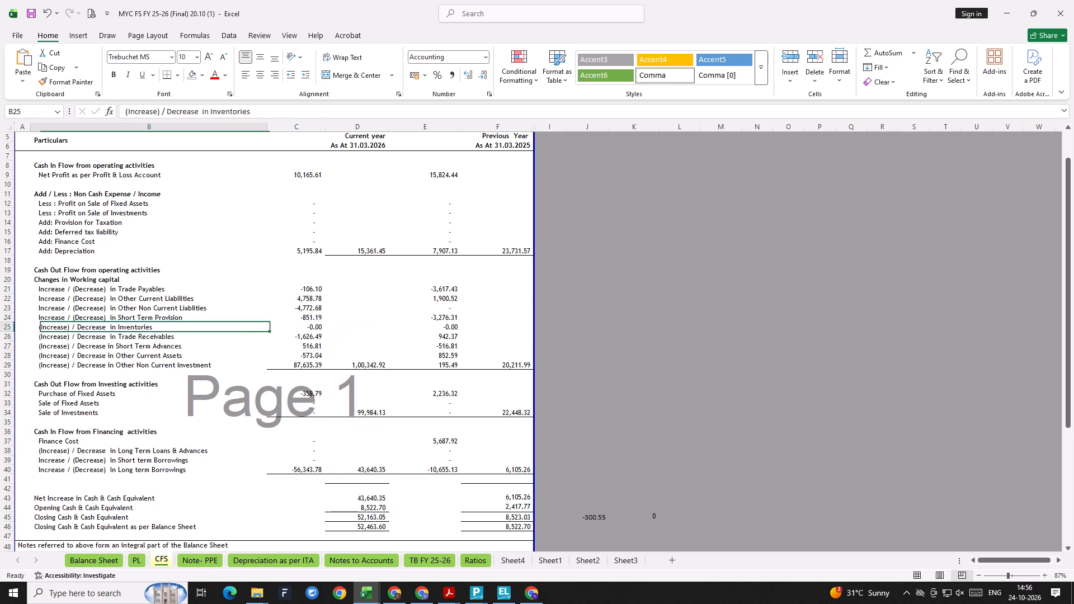
{"action": "key", "text": "Down"}
{"action": "key", "text": "Down"}
{"action": "key", "text": "Down"}
{"action": "key", "text": "Right"}
{"action": "key", "text": "Down"}
{"action": "key", "text": "Down"}
{"action": "key", "text": "Down"}
{"action": "key", "text": "Left"}
{"action": "key", "text": "Up"}
{"action": "key", "text": "Up"}
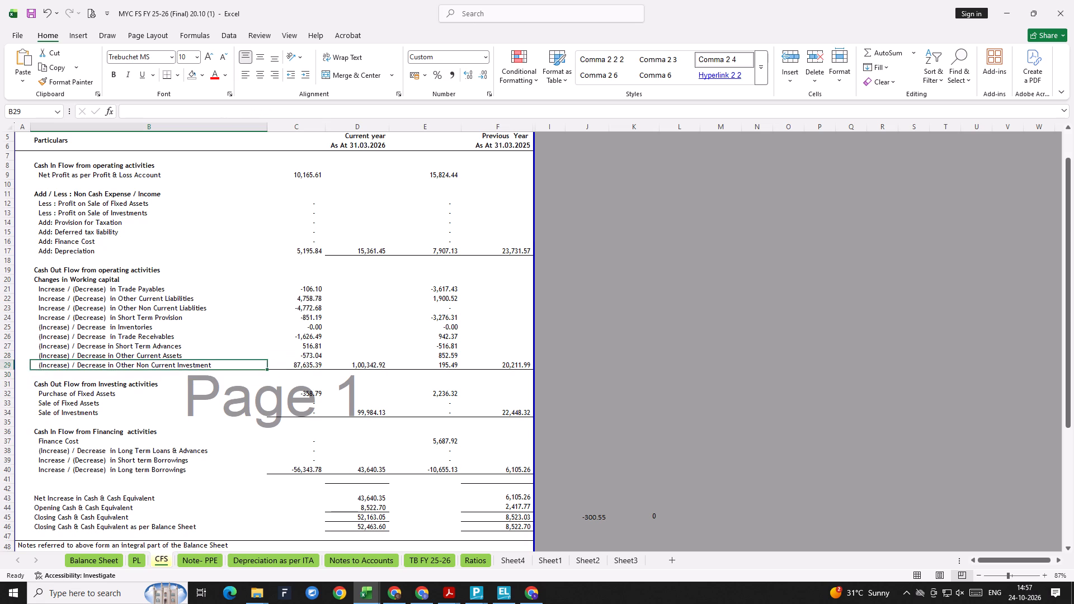
{"action": "key", "text": "Up"}
{"action": "key", "text": "Right"}
{"action": "key", "text": "Left"}
{"action": "key", "text": "Down"}
{"action": "key", "text": "Right"}
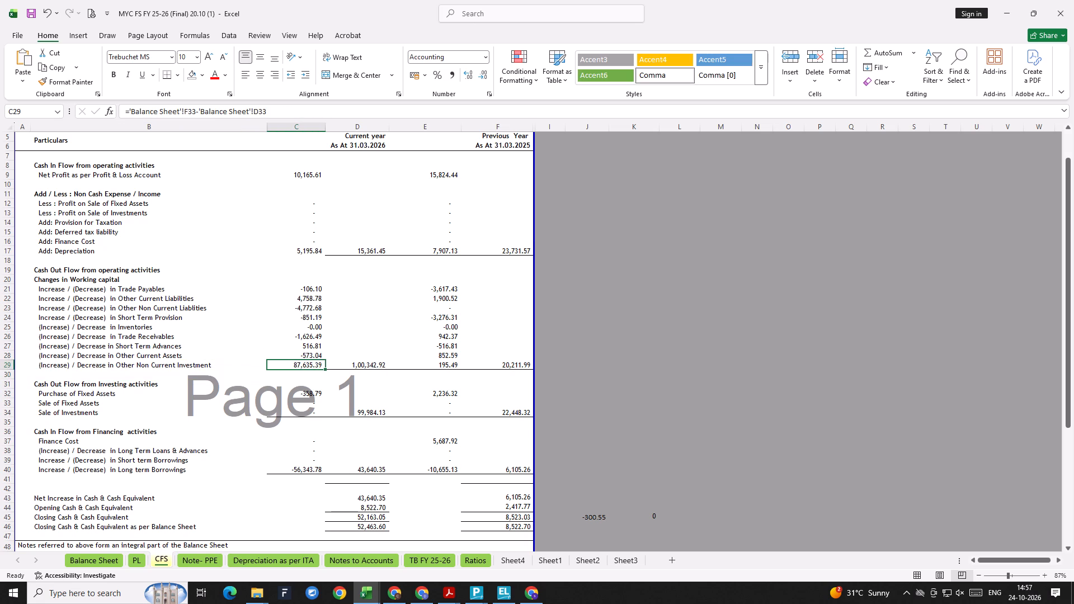
Consult the Balance Sheet's asset and liability figures for both years, and return to the CFS sheet.
{"action": "left_click", "coordinate": [137, 554]}
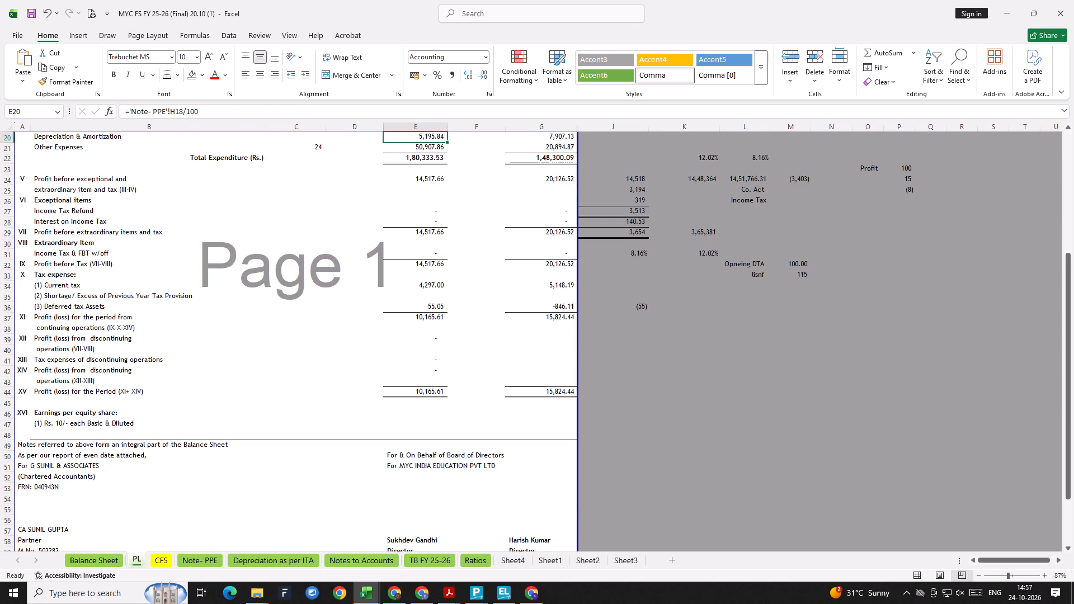
{"action": "left_click", "coordinate": [103, 556]}
{"action": "scroll", "coordinate": [296, 452], "scroll_direction": "down", "scroll_amount": 4}
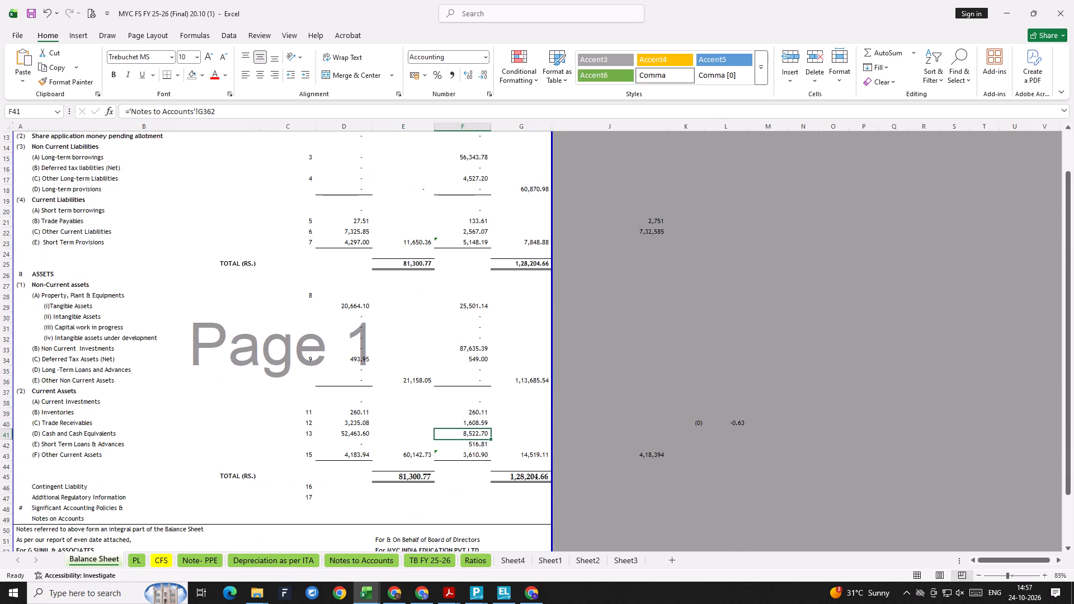
{"action": "left_click", "coordinate": [144, 561]}
{"action": "left_click", "coordinate": [157, 558]}
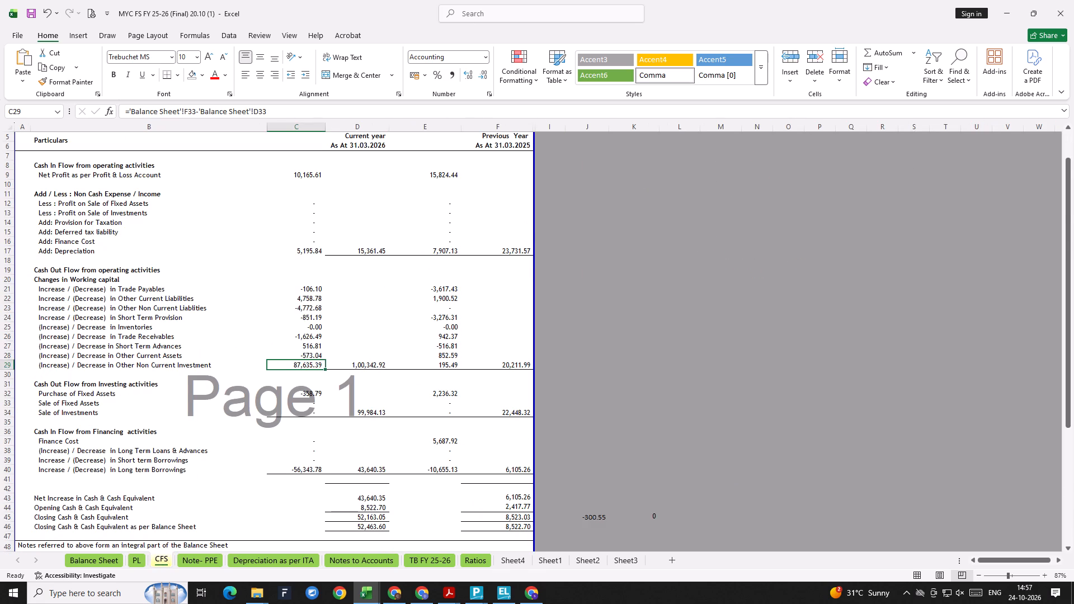
Subtract 0.33 from the previous-year Purchase of Fixed Assets formula, making it =223632.41/100-0.33.
{"action": "scroll", "coordinate": [354, 416], "scroll_direction": "down", "scroll_amount": 3}
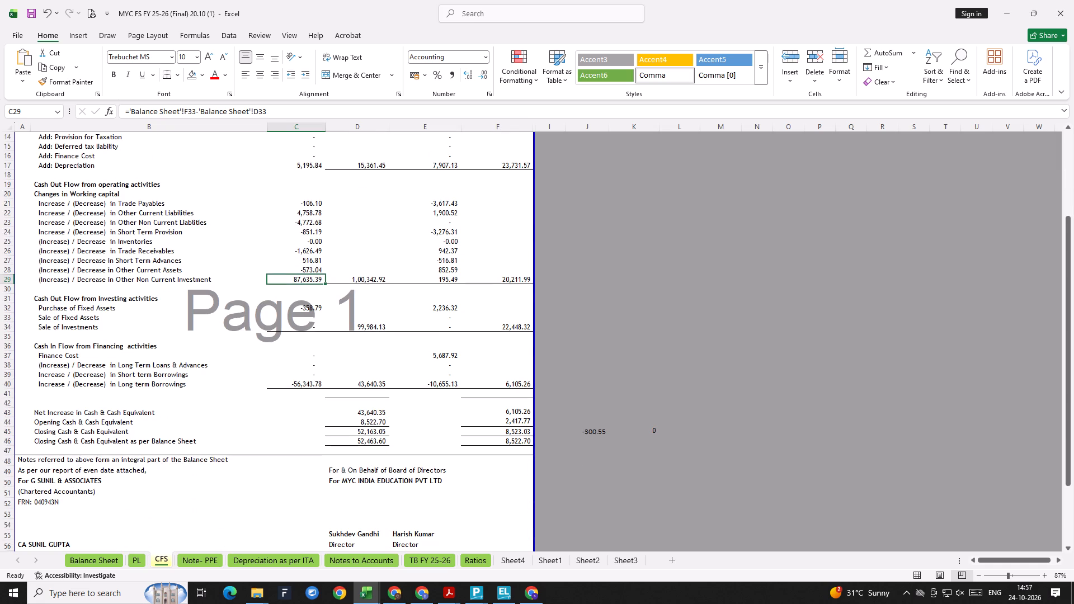
{"action": "left_click", "coordinate": [527, 442]}
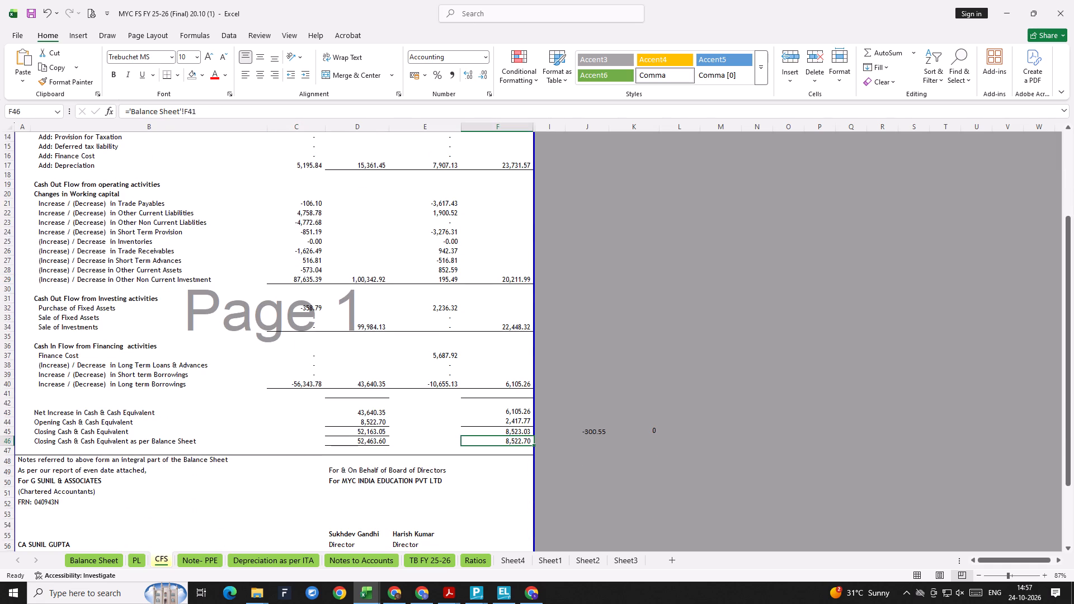
{"action": "left_click", "coordinate": [449, 304]}
{"action": "key", "text": "F2"}
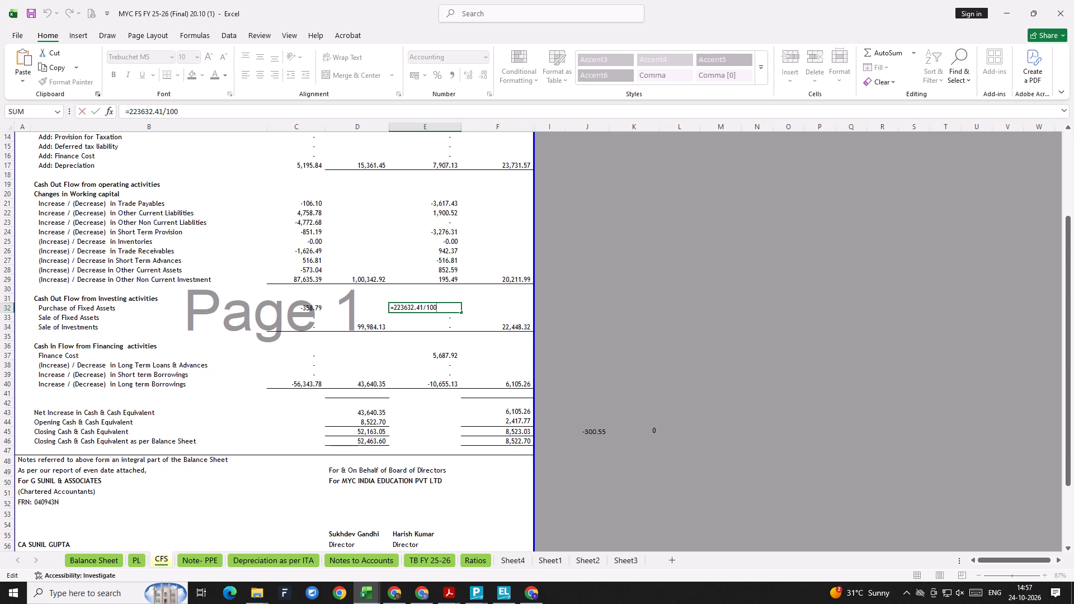
{"action": "type", "text": "-0.33"}
{"action": "key", "text": "Return"}
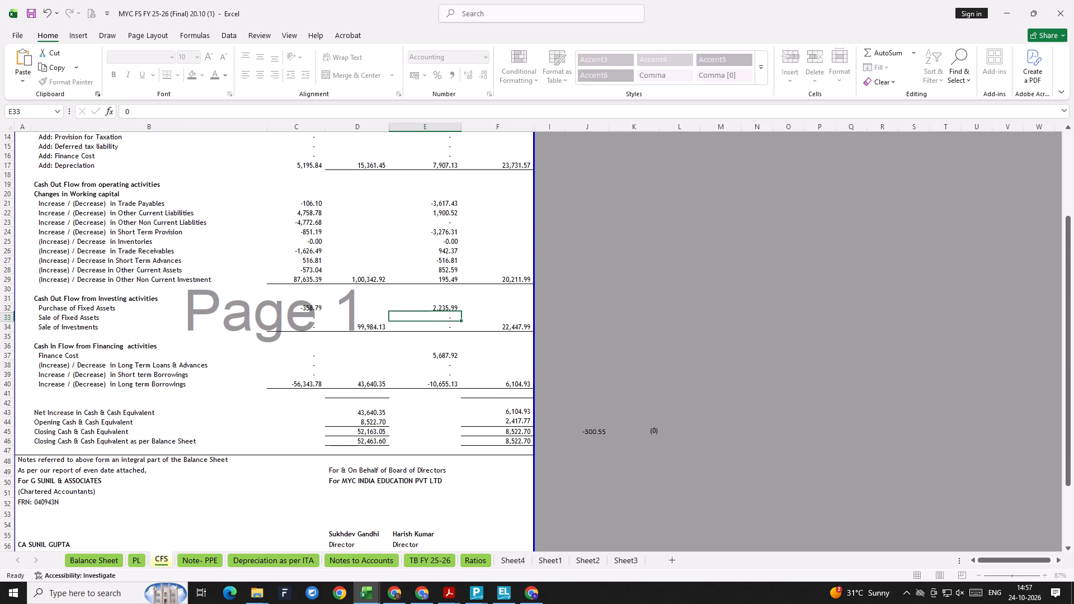
Examine the current-year entries around Sale of Investments and the start of the financing activities section.
{"action": "key", "text": "Down"}
{"action": "key", "text": "Down"}
{"action": "key", "text": "Down"}
{"action": "key", "text": "Left"}
{"action": "key", "text": "Down"}
{"action": "key", "text": "Left"}
{"action": "key", "text": "Up"}
{"action": "key", "text": "Up"}
{"action": "key", "text": "Up"}
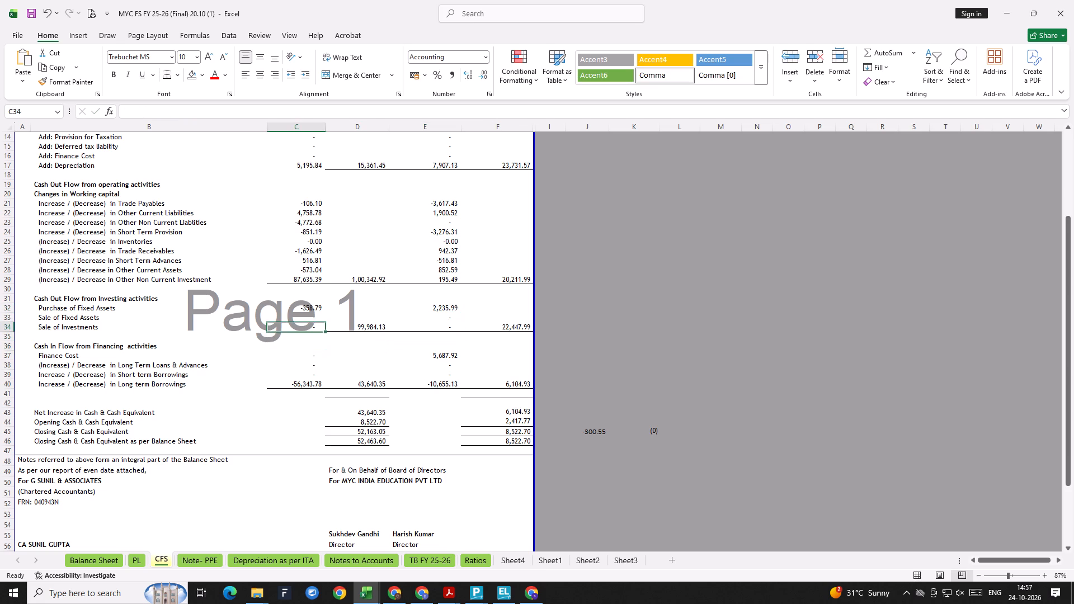
{"action": "key", "text": "Right"}
{"action": "key", "text": "Down"}
{"action": "key", "text": "Left"}
Recheck the current-year working capital lines around Short Term Advances and Other Non Current Investment.
{"action": "key", "text": "Up"}
{"action": "key", "text": "Up"}
{"action": "key", "text": "Up"}
{"action": "key", "text": "Up"}
{"action": "key", "text": "Up"}
{"action": "key", "text": "Up"}
{"action": "key", "text": "Up"}
{"action": "key", "text": "Up"}
{"action": "key", "text": "Up"}
{"action": "key", "text": "Up"}
{"action": "key", "text": "Up"}
{"action": "key", "text": "Up"}
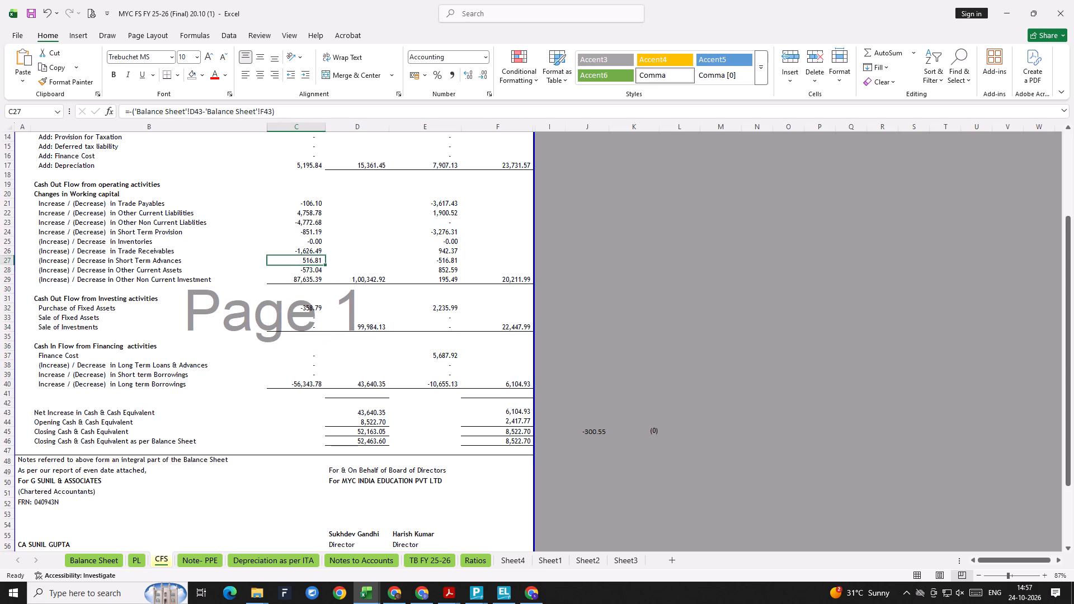
{"action": "key", "text": "Left"}
{"action": "key", "text": "Down"}
{"action": "key", "text": "Down"}
{"action": "key", "text": "Down"}
{"action": "key", "text": "Down"}
{"action": "key", "text": "Down"}
{"action": "key", "text": "Down"}
{"action": "key", "text": "Down"}
{"action": "key", "text": "Up"}
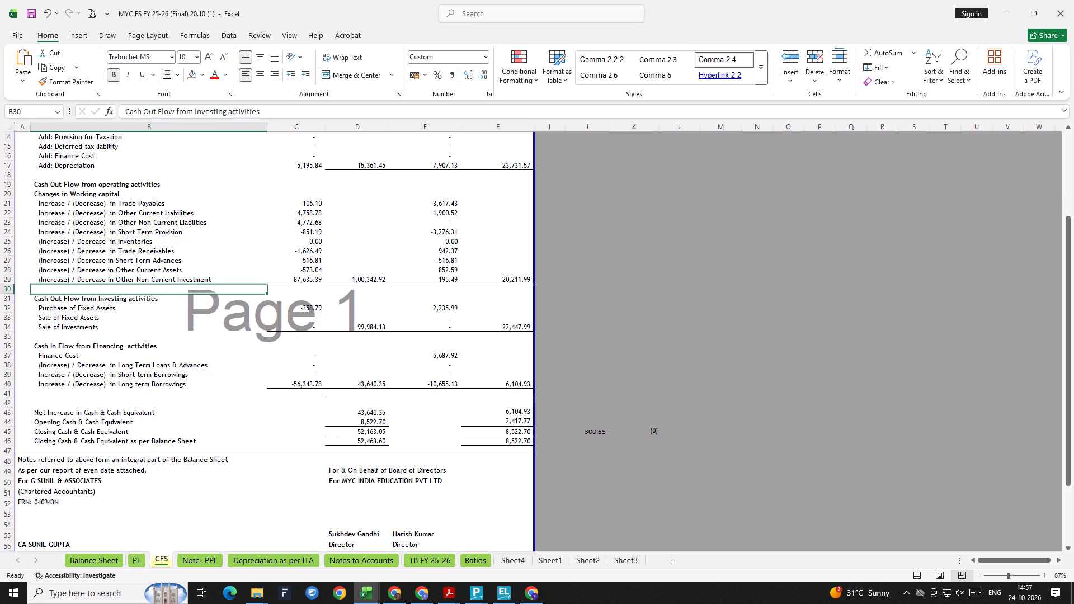
{"action": "key", "text": "Right"}
{"action": "key", "text": "Up"}
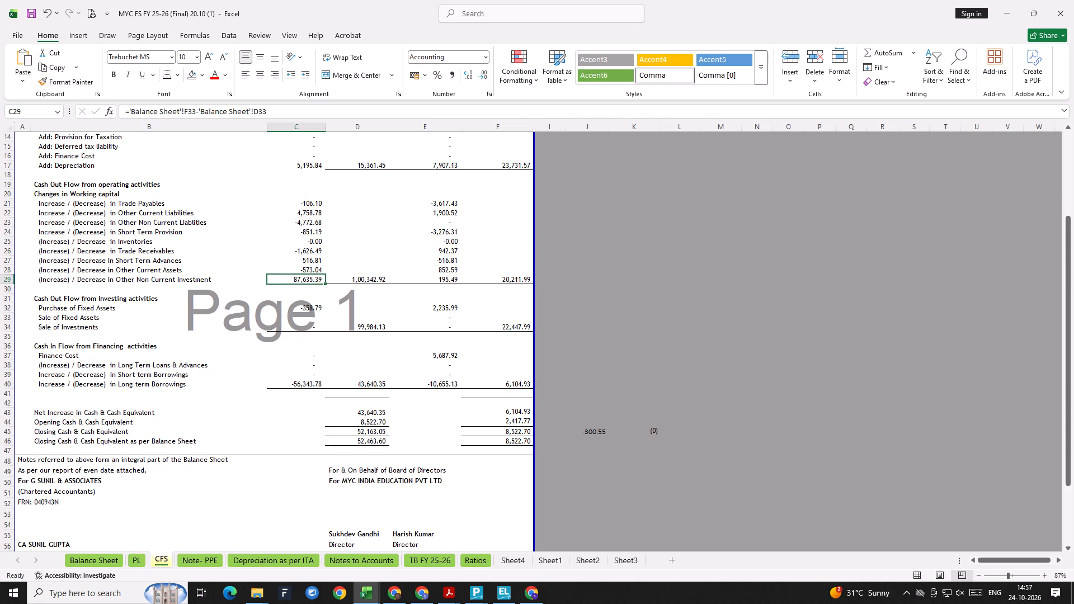
Examine the current-year investing and financing lines down to the Long term Borrowings formula.
{"action": "key", "text": "Down"}
{"action": "key", "text": "Down"}
{"action": "key", "text": "Down"}
{"action": "key", "text": "Down"}
{"action": "key", "text": "Down"}
{"action": "key", "text": "Down"}
{"action": "key", "text": "Down"}
{"action": "key", "text": "Down"}
{"action": "key", "text": "Down"}
{"action": "key", "text": "Down"}
{"action": "key", "text": "Down"}
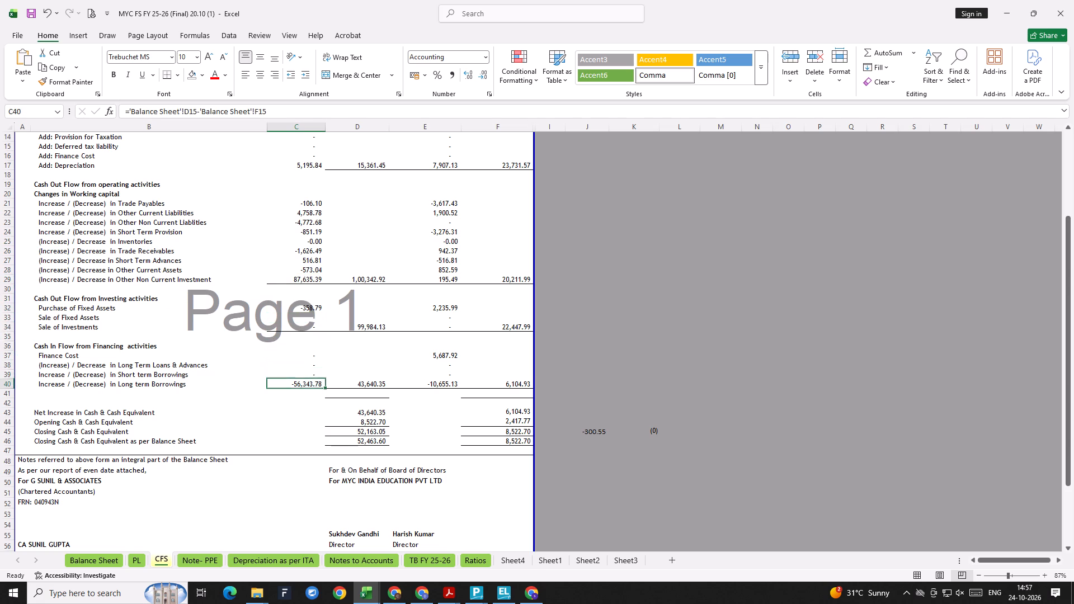
Subtract a further 300 from the current-year Other Non Current Liabilities formula in the working capital section.
{"action": "key", "text": "Up"}
{"action": "key", "text": "Up"}
{"action": "key", "text": "Up"}
{"action": "key", "text": "Up"}
{"action": "key", "text": "Up"}
{"action": "key", "text": "Up"}
{"action": "key", "text": "Up"}
{"action": "key", "text": "Up"}
{"action": "key", "text": "Up"}
{"action": "key", "text": "Up"}
{"action": "key", "text": "Up"}
{"action": "key", "text": "Up"}
{"action": "key", "text": "Up"}
{"action": "key", "text": "Up"}
{"action": "key", "text": "Up"}
{"action": "key", "text": "Up"}
{"action": "key", "text": "Up"}
{"action": "key", "text": "Up"}
{"action": "key", "text": "Up"}
{"action": "key", "text": "Up"}
{"action": "key", "text": "Up"}
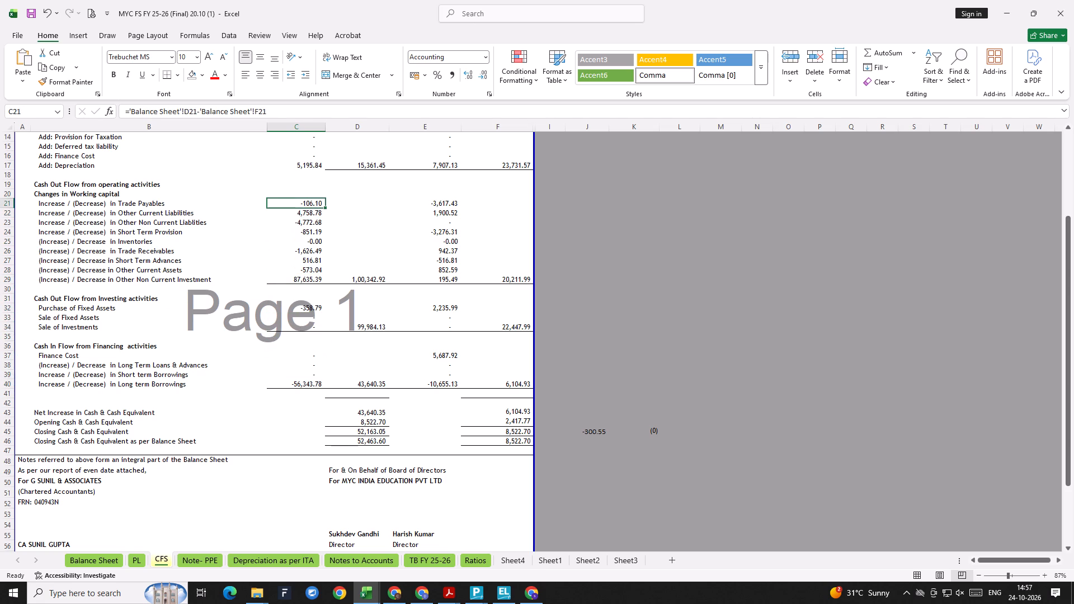
{"action": "key", "text": "Down"}
{"action": "key", "text": "Down"}
{"action": "key", "text": "F2"}
{"action": "type", "text": "-300"}
{"action": "key", "text": "Return"}
Change the 300 adjustment to an addition, making the current-year Other Non Current Liabilities formula ='Balance Sheet'!D17-'Balance Sheet'!F17-245.48+300.
{"action": "key", "text": "Down"}
{"action": "key", "text": "Down"}
{"action": "key", "text": "Down"}
{"action": "key", "text": "Down"}
{"action": "key", "text": "Down"}
{"action": "key", "text": "Down"}
{"action": "key", "text": "Down"}
{"action": "key", "text": "Down"}
{"action": "key", "text": "Down"}
{"action": "key", "text": "Down"}
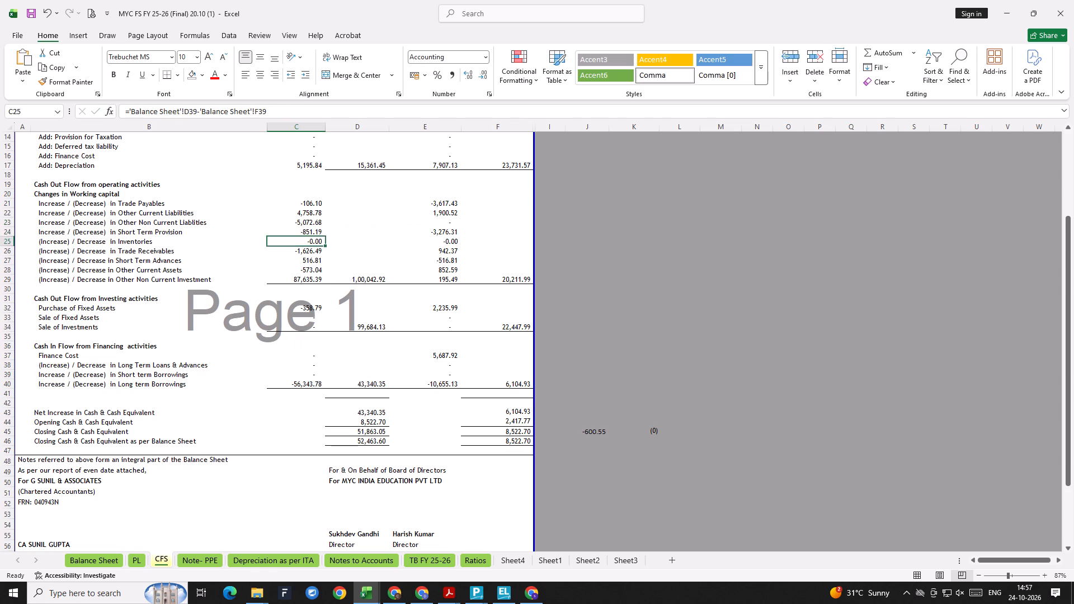
{"action": "key", "text": "Up"}
{"action": "key", "text": "Up"}
{"action": "key", "text": "Up"}
{"action": "key", "text": "Up"}
{"action": "key", "text": "Up"}
{"action": "key", "text": "Up"}
{"action": "key", "text": "Up"}
{"action": "key", "text": "Up"}
{"action": "key", "text": "Up"}
{"action": "key", "text": "Up"}
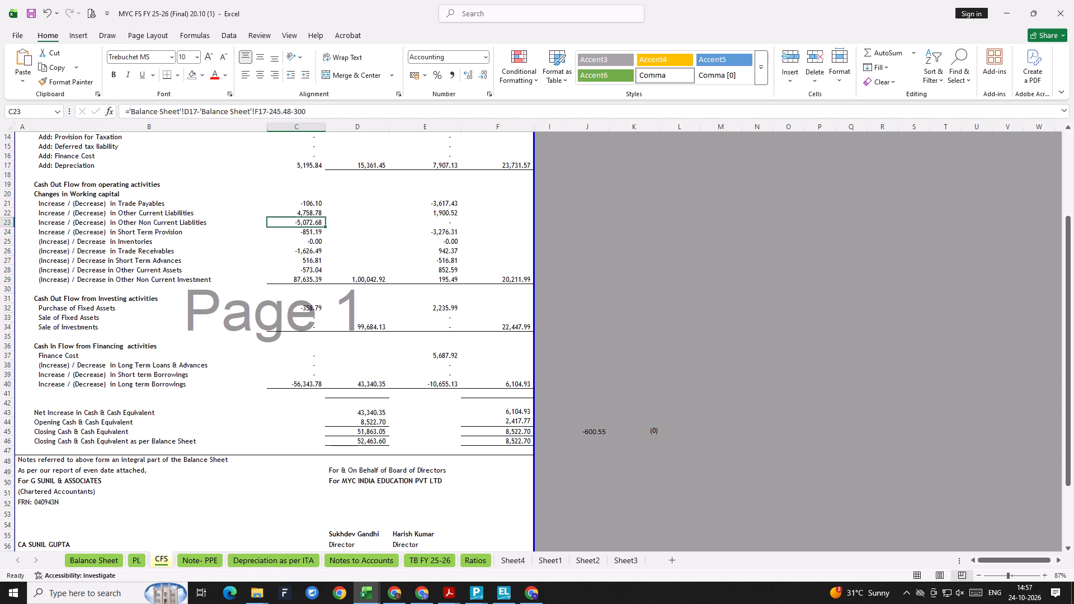
{"action": "key", "text": "F2"}
{"action": "key", "text": "Left"}
{"action": "key", "text": "Left"}
{"action": "key", "text": "Left"}
{"action": "key", "text": "plus"}
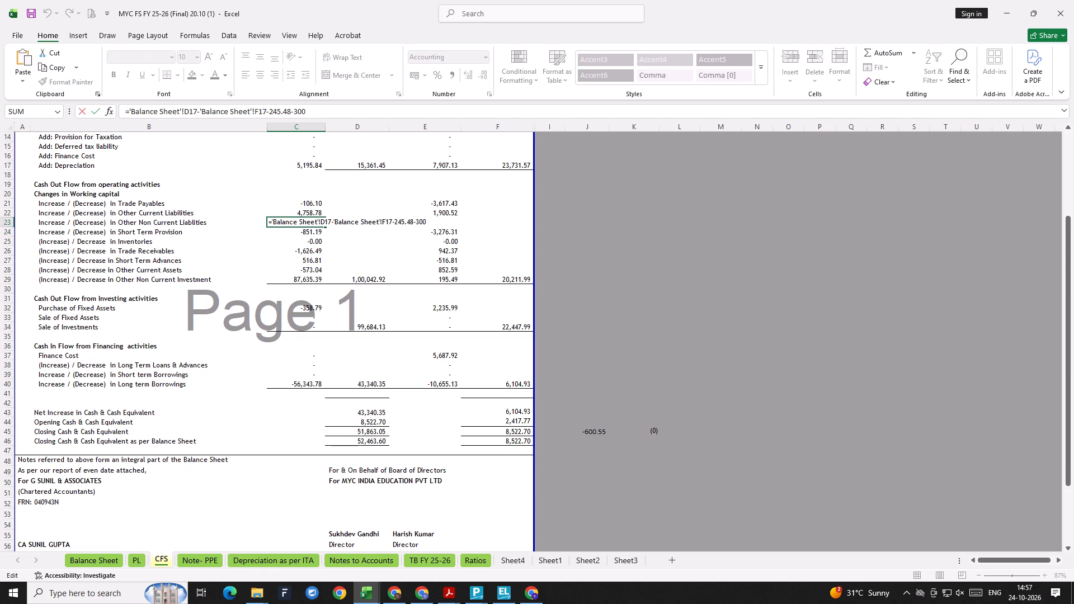
{"action": "key", "text": "BackSpace"}
{"action": "key", "text": "BackSpace"}
{"action": "key", "text": "plus"}
{"action": "key", "text": "Return"}
Refine the added amount in the current-year Other Non Current Liabilities formula to 300.55.
{"action": "key", "text": "Down"}
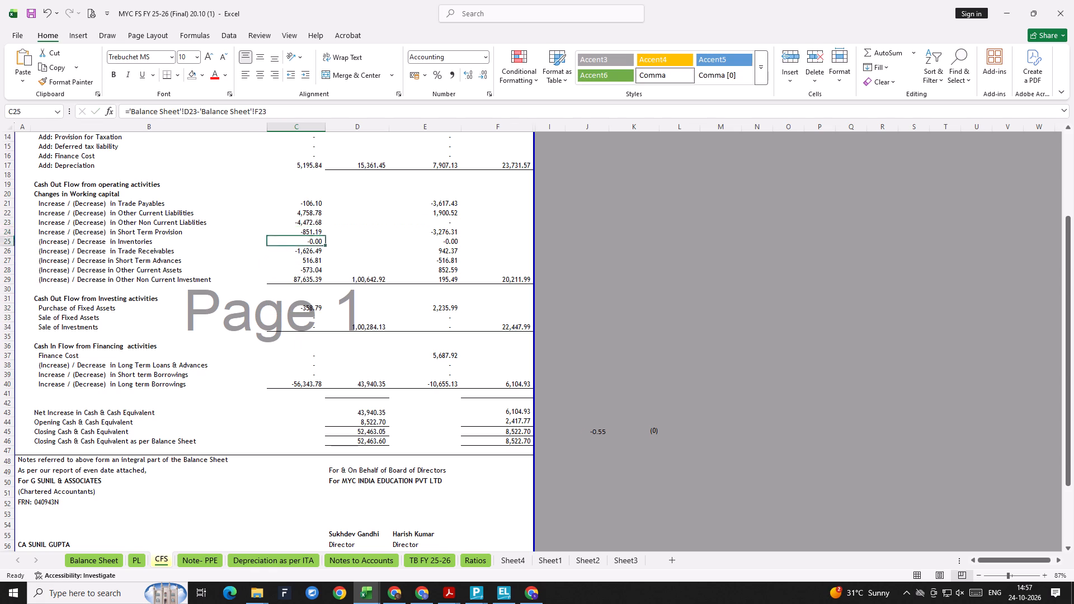
{"action": "key", "text": "Down"}
{"action": "key", "text": "Down"}
{"action": "key", "text": "Down"}
{"action": "key", "text": "Down"}
{"action": "key", "text": "Down"}
{"action": "key", "text": "Down"}
{"action": "key", "text": "Down"}
{"action": "key", "text": "Down"}
{"action": "key", "text": "Down"}
{"action": "key", "text": "Down"}
{"action": "key", "text": "Down"}
{"action": "key", "text": "Down"}
{"action": "key", "text": "Down"}
{"action": "key", "text": "Down"}
{"action": "key", "text": "Down"}
{"action": "key", "text": "Down"}
{"action": "key", "text": "Down"}
{"action": "key", "text": "Down"}
{"action": "key", "text": "Down"}
{"action": "key", "text": "Down"}
{"action": "key", "text": "Right"}
{"action": "key", "text": "Up"}
{"action": "key", "text": "Up"}
{"action": "key", "text": "Up"}
{"action": "key", "text": "Up"}
{"action": "key", "text": "Up"}
{"action": "key", "text": "Up"}
{"action": "key", "text": "Up"}
{"action": "key", "text": "Up"}
{"action": "key", "text": "Up"}
{"action": "key", "text": "Up"}
{"action": "key", "text": "Up"}
{"action": "key", "text": "Up"}
{"action": "key", "text": "Up"}
{"action": "key", "text": "Up"}
{"action": "key", "text": "Up"}
{"action": "key", "text": "Up"}
{"action": "key", "text": "Up"}
{"action": "key", "text": "Up"}
{"action": "key", "text": "Up"}
{"action": "key", "text": "Up"}
{"action": "key", "text": "Up"}
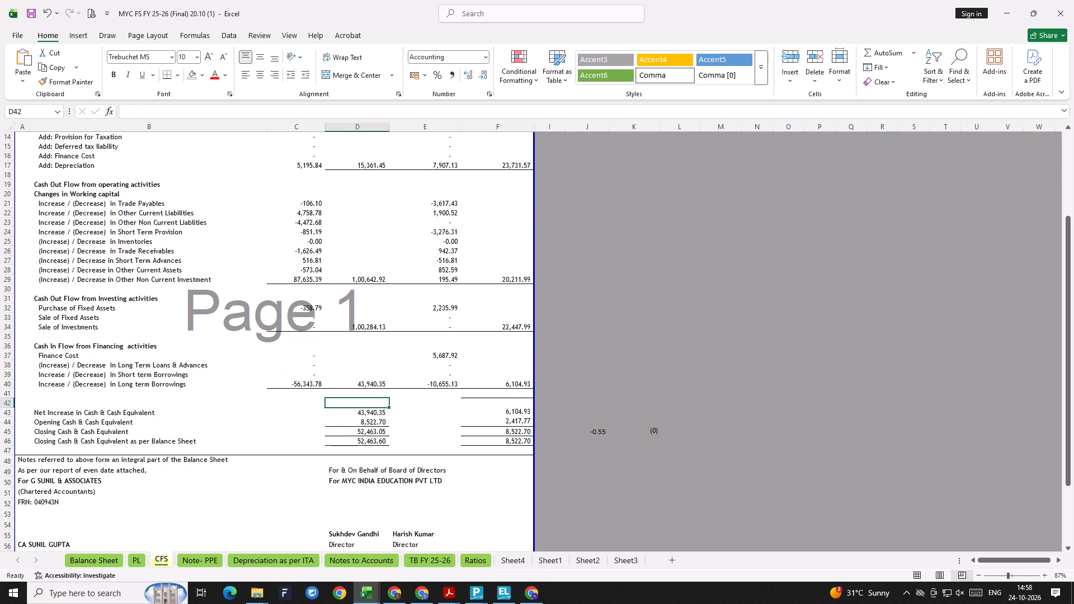
{"action": "key", "text": "Left"}
{"action": "key", "text": "Down"}
{"action": "key", "text": "Left"}
{"action": "key", "text": "Down"}
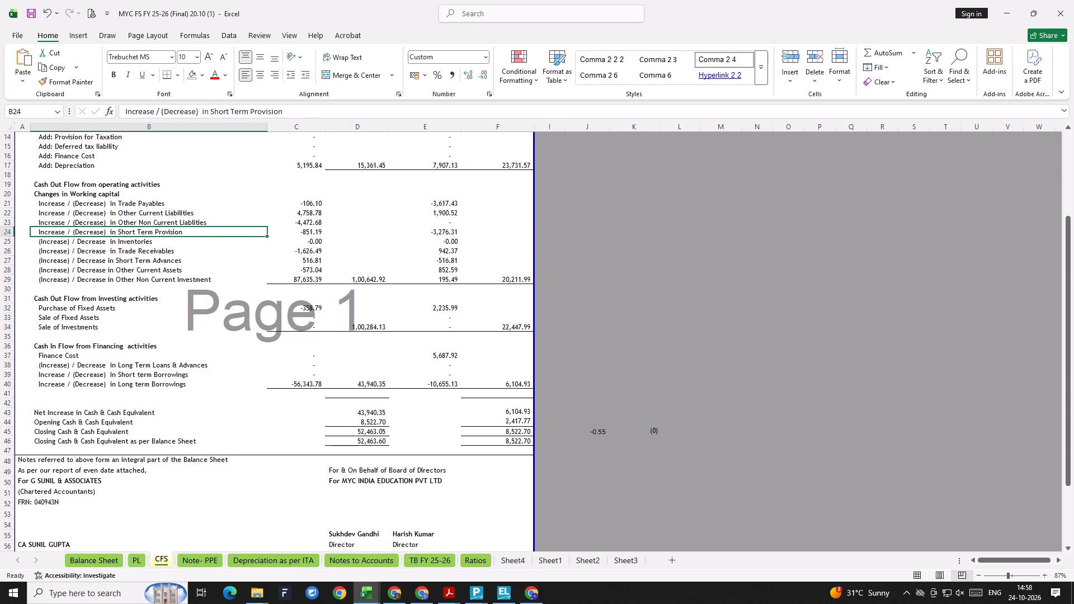
{"action": "key", "text": "Right"}
{"action": "key", "text": "Up"}
{"action": "key", "text": "F2"}
{"action": "type", "text": ".5"}
{"action": "key", "text": "Return"}
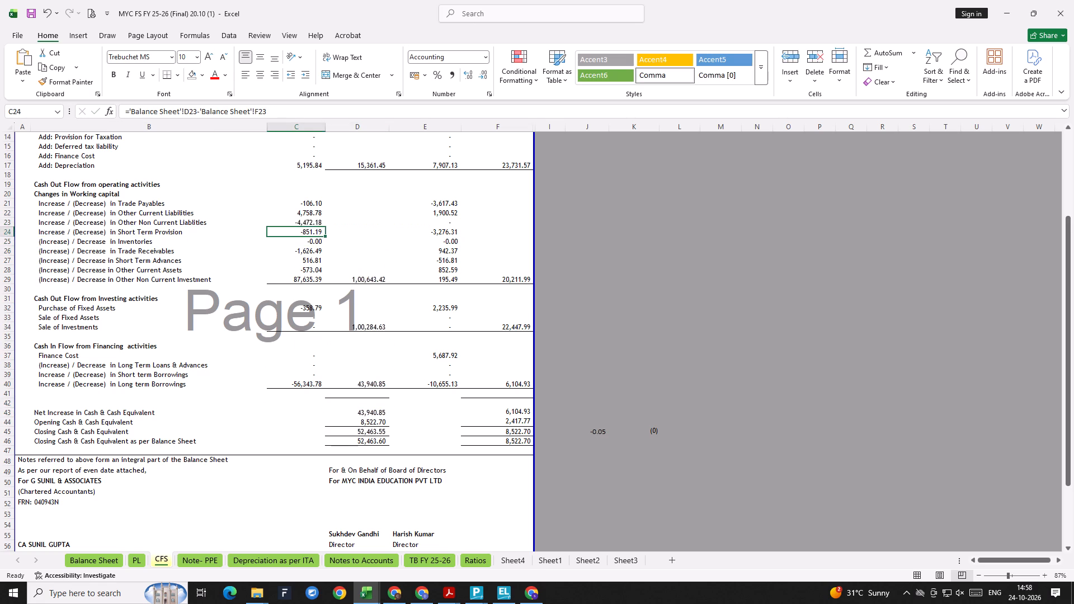
{"action": "key", "text": "Up"}
{"action": "key", "text": "F2"}
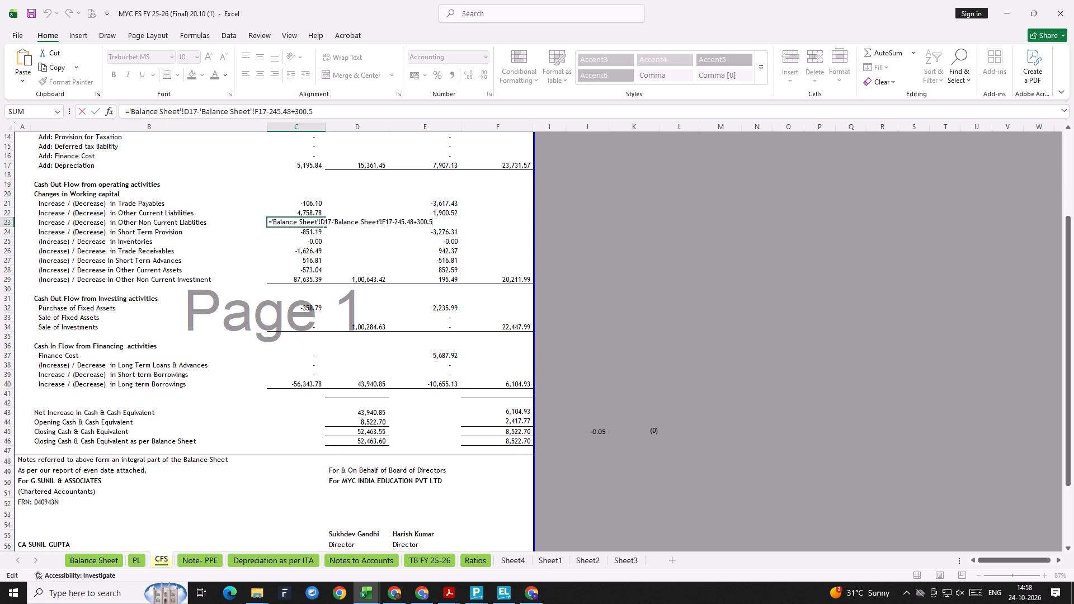
{"action": "key", "text": "5"}
{"action": "key", "text": "Return"}
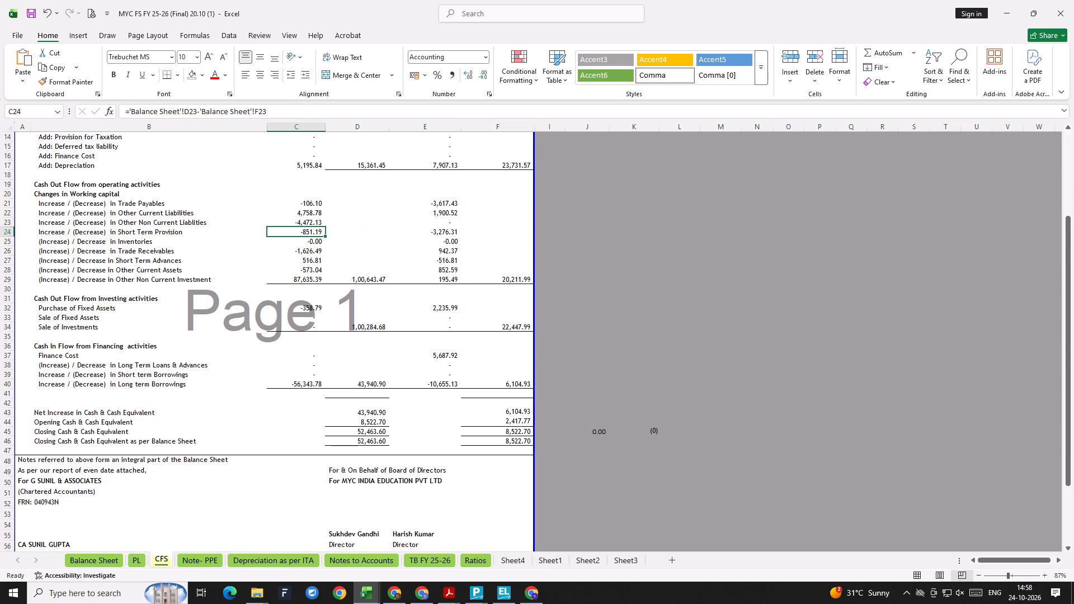
Save the workbook.
{"action": "key", "text": "Down"}
{"action": "key", "text": "Down"}
{"action": "key", "text": "Down"}
{"action": "key", "text": "Down"}
{"action": "key", "text": "Down"}
{"action": "key", "text": "Down"}
{"action": "key", "text": "Down"}
{"action": "key", "text": "Down"}
{"action": "key", "text": "Down"}
{"action": "key", "text": "Down"}
{"action": "key", "text": "Down"}
{"action": "key", "text": "Down"}
{"action": "key", "text": "Down"}
{"action": "key", "text": "Down"}
{"action": "key", "text": "Down"}
{"action": "key", "text": "Down"}
{"action": "key", "text": "Down"}
{"action": "key", "text": "Down"}
{"action": "key", "text": "Down"}
{"action": "key", "text": "Down"}
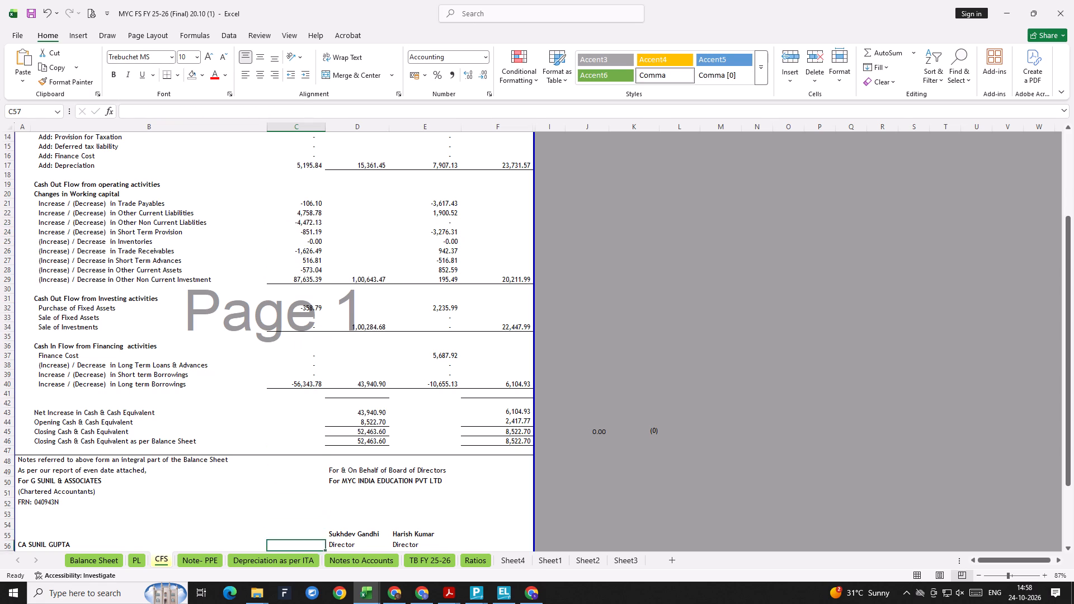
{"action": "key", "text": "ctrl+s"}
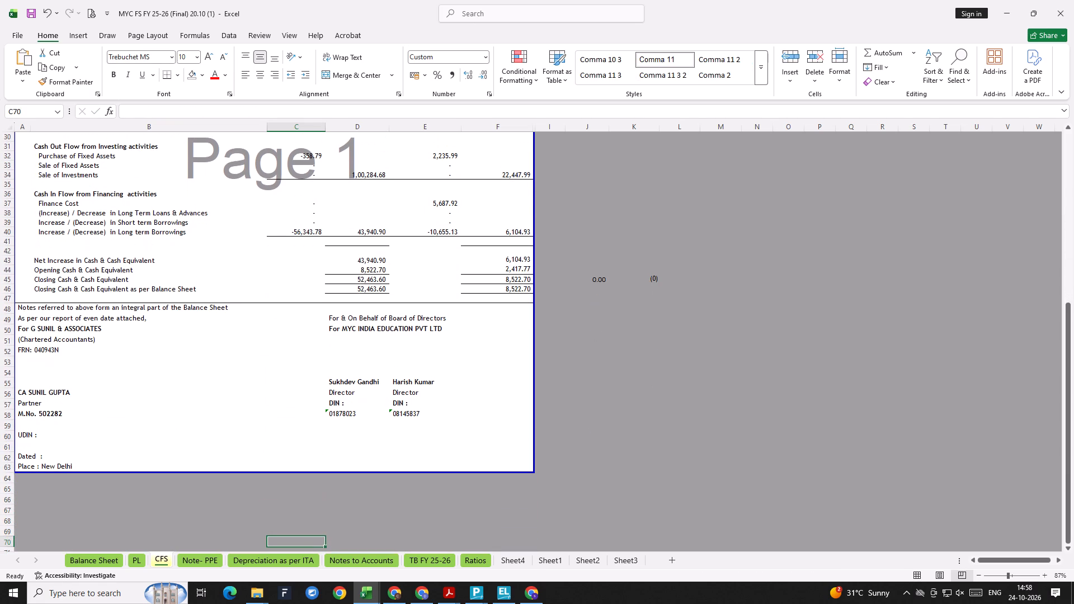
Check the date line on the PL sheet and enter 05/09/2026 in the CFS sheet's Dated line.
{"action": "left_click", "coordinate": [27, 452]}
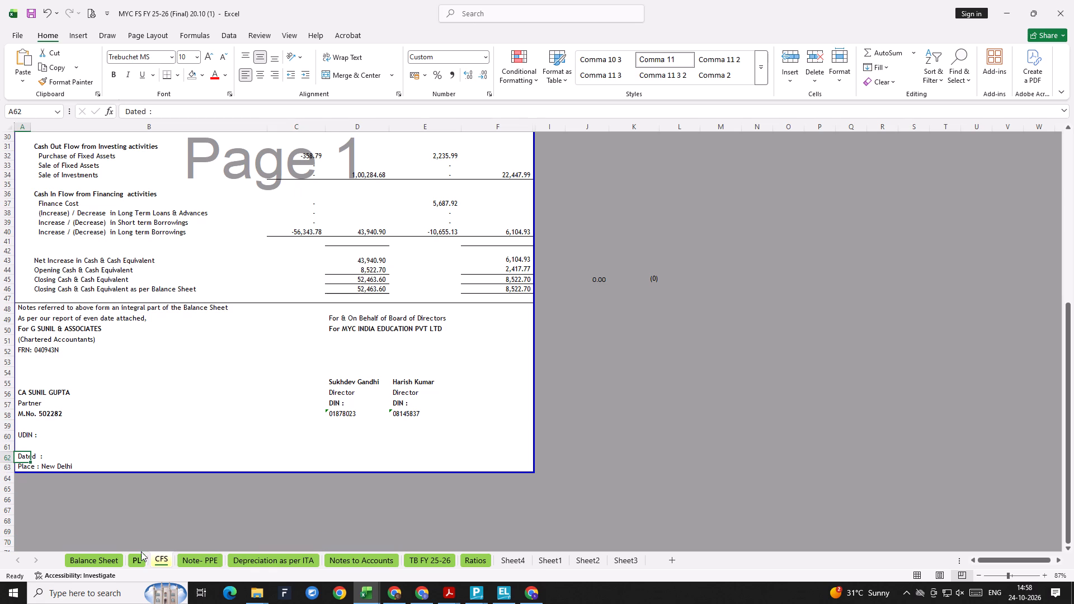
{"action": "left_click", "coordinate": [143, 560]}
{"action": "scroll", "coordinate": [109, 522], "scroll_direction": "down", "scroll_amount": 4}
{"action": "left_click", "coordinate": [21, 463]}
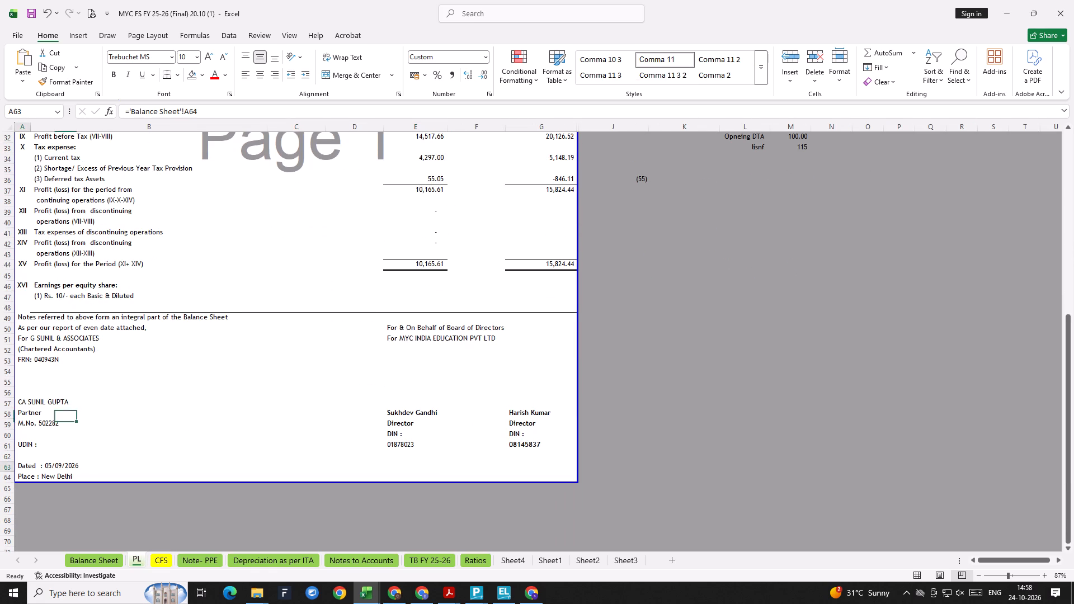
{"action": "left_click", "coordinate": [166, 559]}
{"action": "key", "text": "F2"}
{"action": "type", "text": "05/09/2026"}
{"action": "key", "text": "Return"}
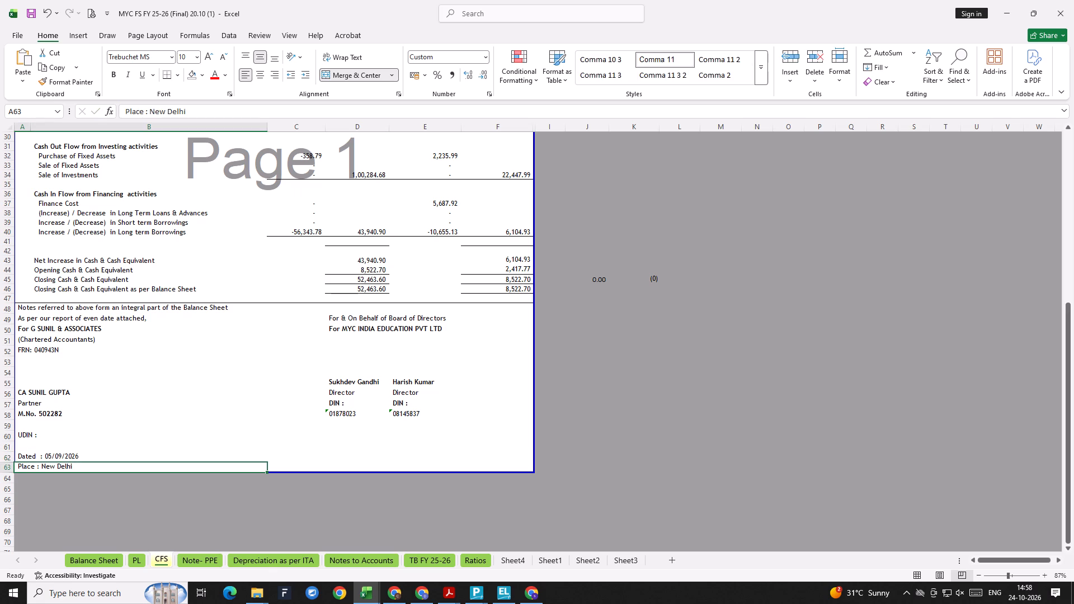
Save the workbook with the updated date line on the CFS sheet.
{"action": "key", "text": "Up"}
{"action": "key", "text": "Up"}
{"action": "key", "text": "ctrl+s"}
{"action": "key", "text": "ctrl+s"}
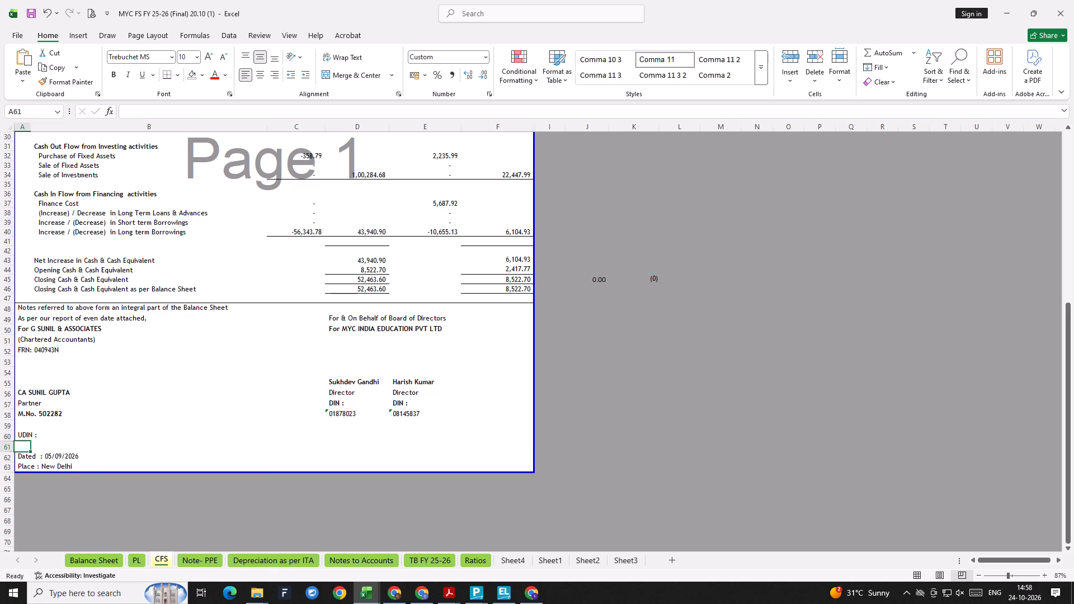
Return to the top of the Balance Sheet, save the workbook in Downloads as MYC FS FY 25-26 (Final) 24.10.26, and close it.
{"action": "left_click", "coordinate": [109, 561]}
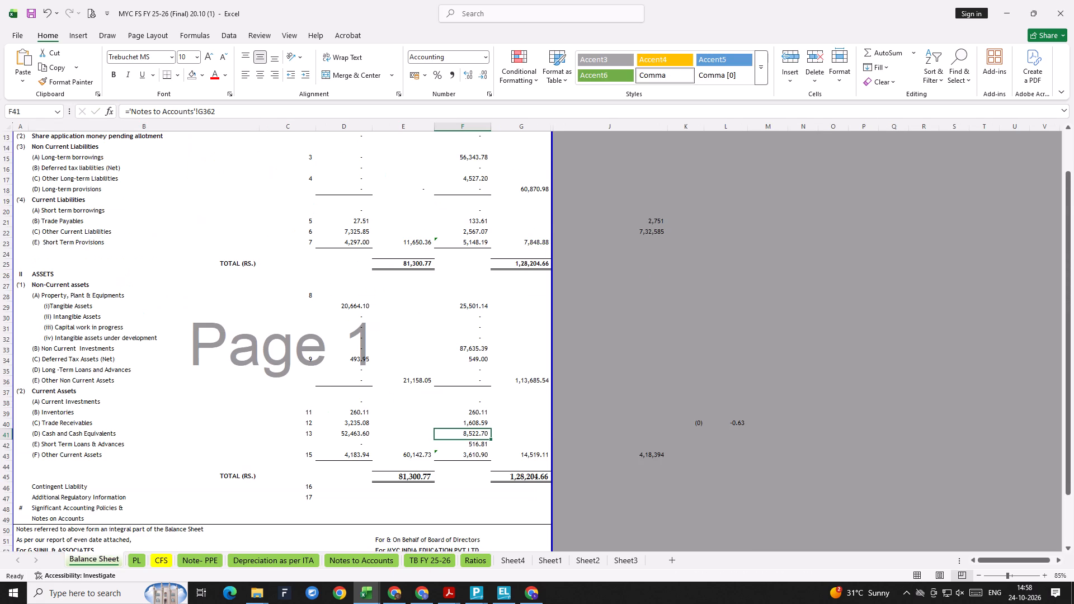
{"action": "scroll", "coordinate": [302, 402], "scroll_direction": "down", "scroll_amount": 1}
{"action": "scroll", "coordinate": [249, 385], "scroll_direction": "up", "scroll_amount": 4}
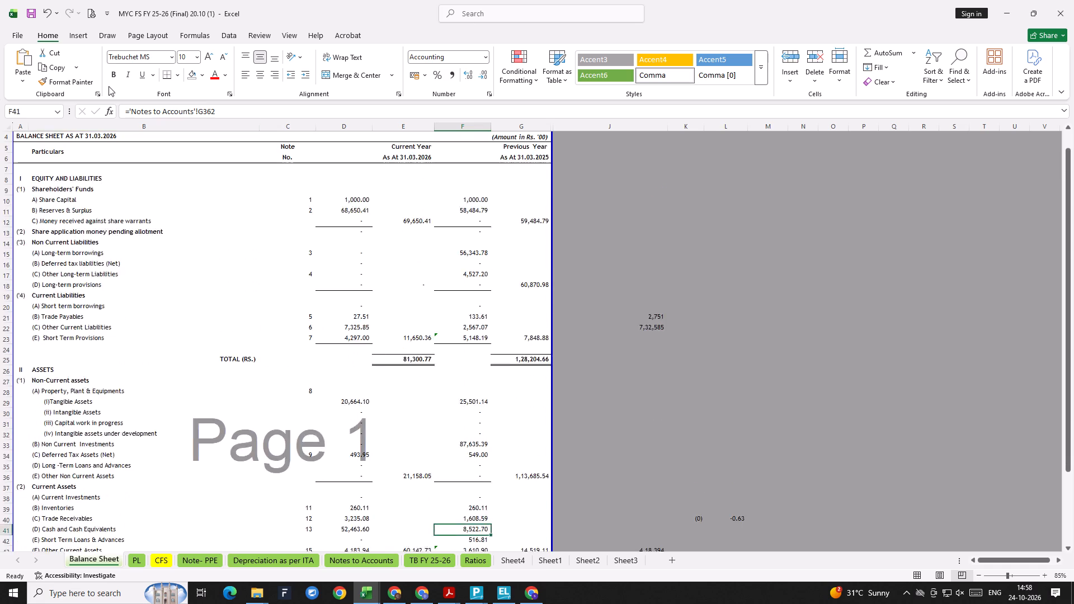
{"action": "scroll", "coordinate": [104, 177], "scroll_direction": "up", "scroll_amount": 3}
{"action": "left_click", "coordinate": [14, 33]}
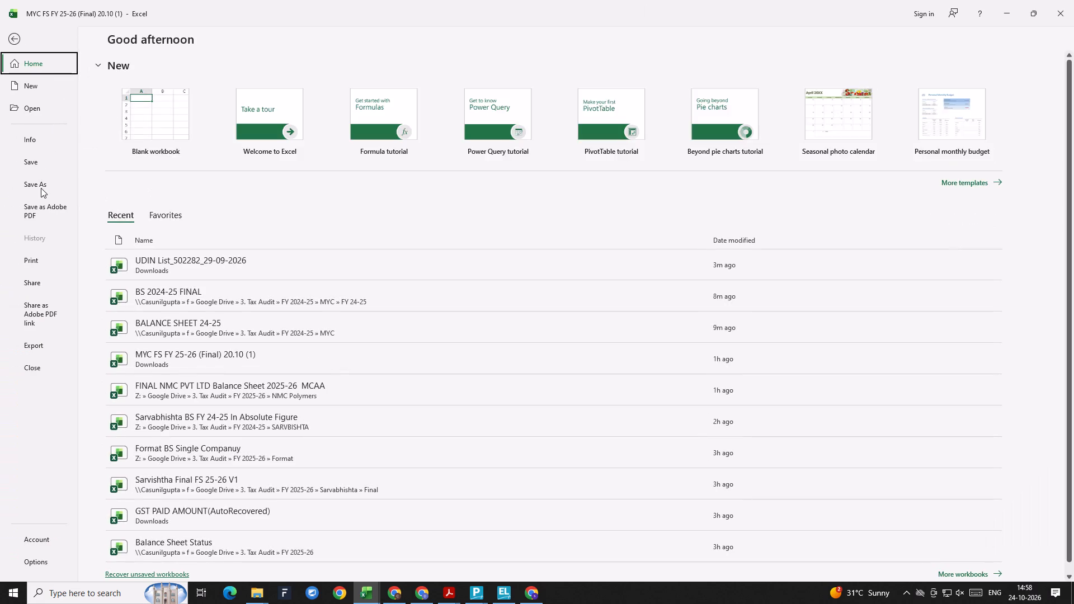
{"action": "left_click", "coordinate": [41, 188]}
{"action": "left_click", "coordinate": [159, 273]}
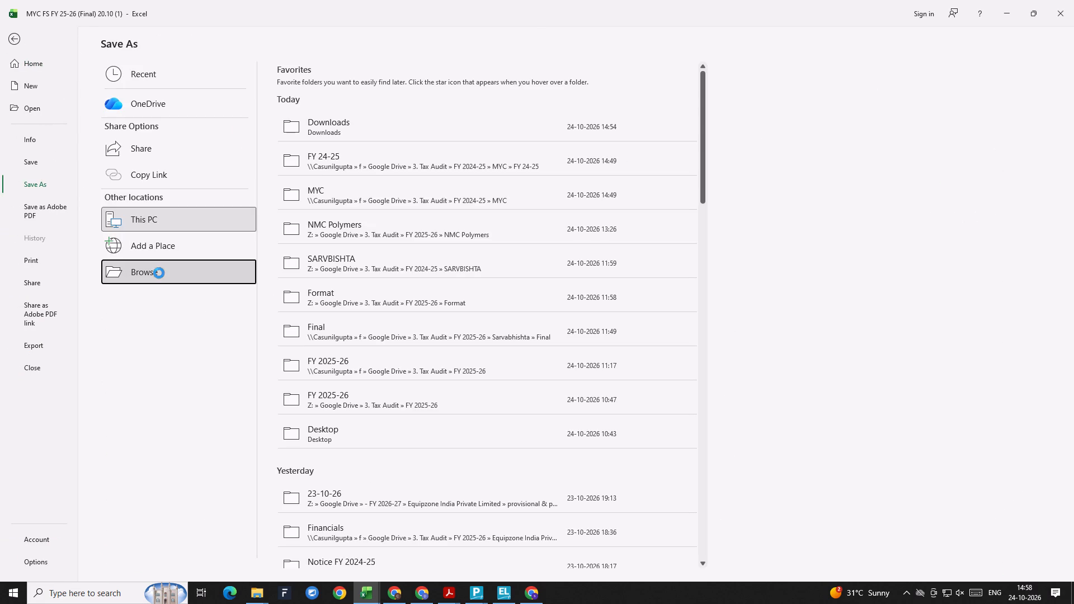
{"action": "key", "text": "Right"}
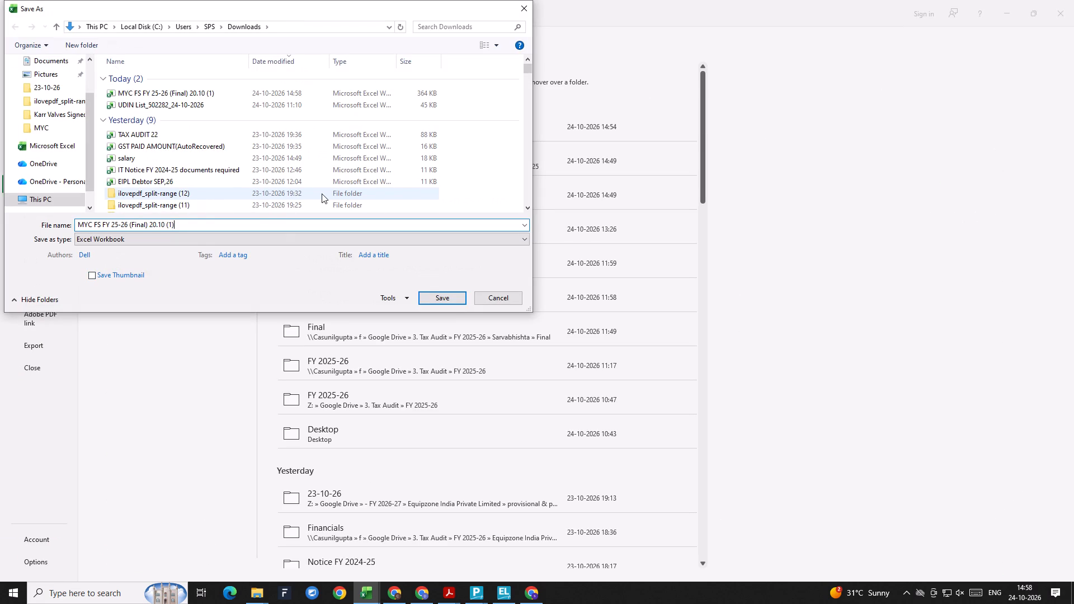
{"action": "key", "text": "BackSpace"}
{"action": "key", "text": "BackSpace"}
{"action": "key", "text": "BackSpace"}
{"action": "key", "text": "BackSpace"}
{"action": "key", "text": "BackSpace"}
{"action": "key", "text": "BackSpace"}
{"action": "key", "text": "BackSpace"}
{"action": "key", "text": "BackSpace"}
{"action": "key", "text": "BackSpace"}
{"action": "key", "text": "BackSpace"}
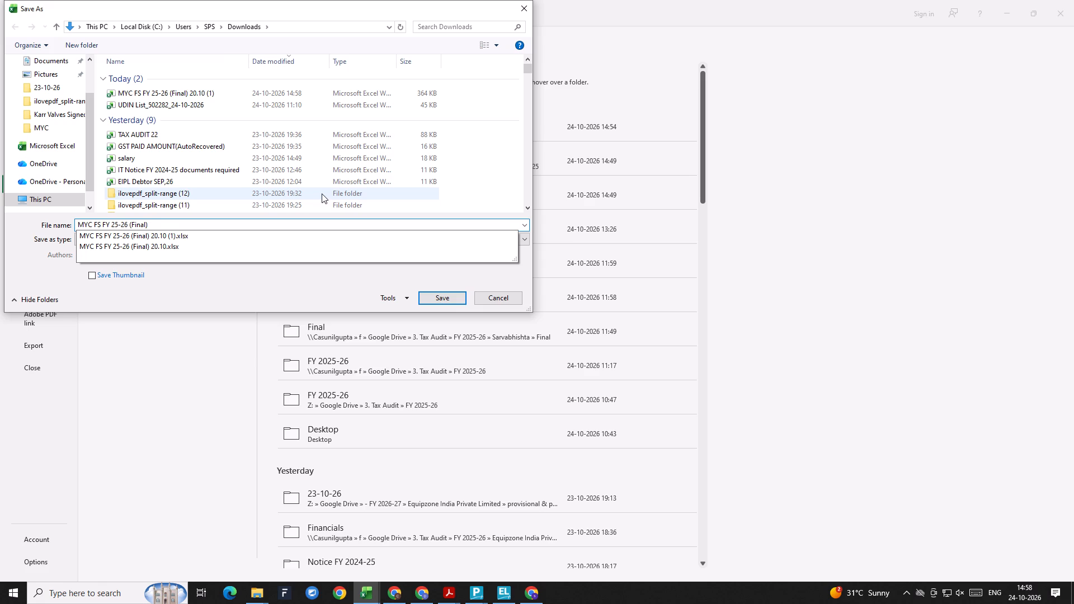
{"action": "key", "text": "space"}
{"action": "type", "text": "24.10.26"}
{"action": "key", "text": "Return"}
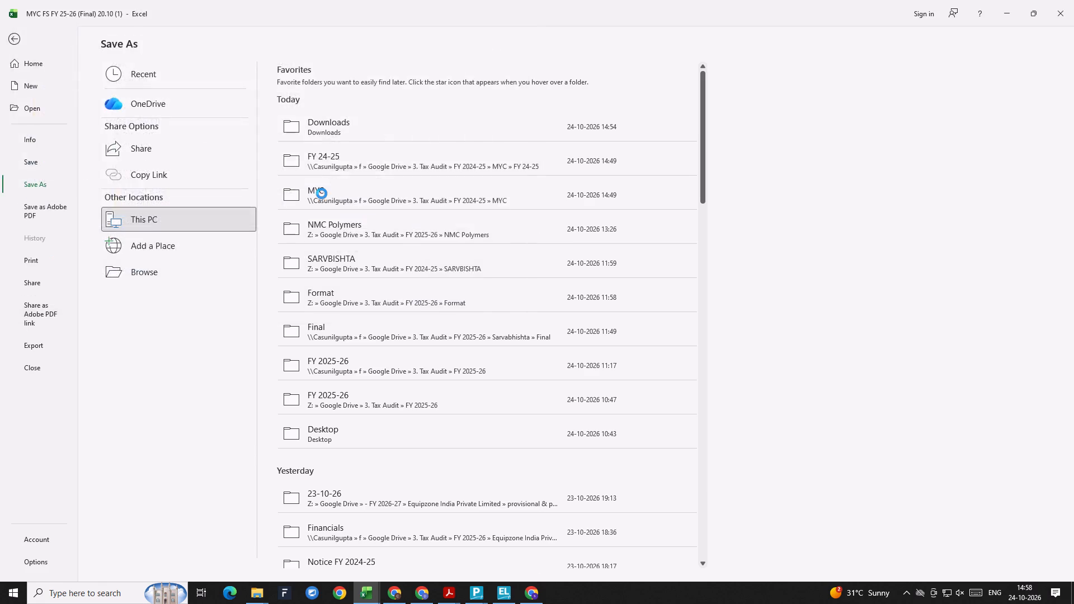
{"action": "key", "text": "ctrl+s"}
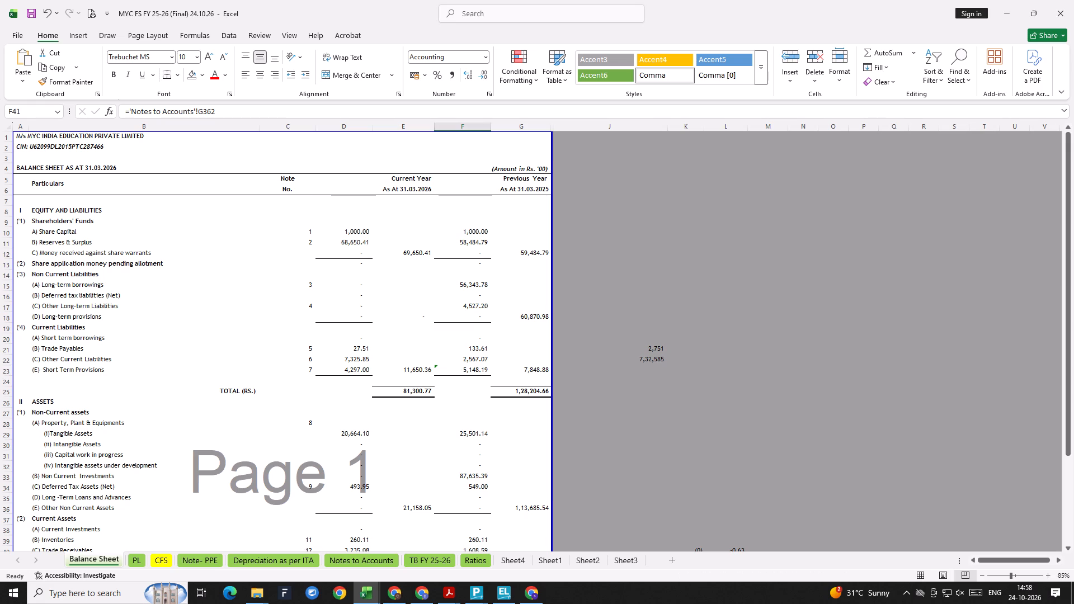
{"action": "left_click", "coordinate": [1073, 2]}
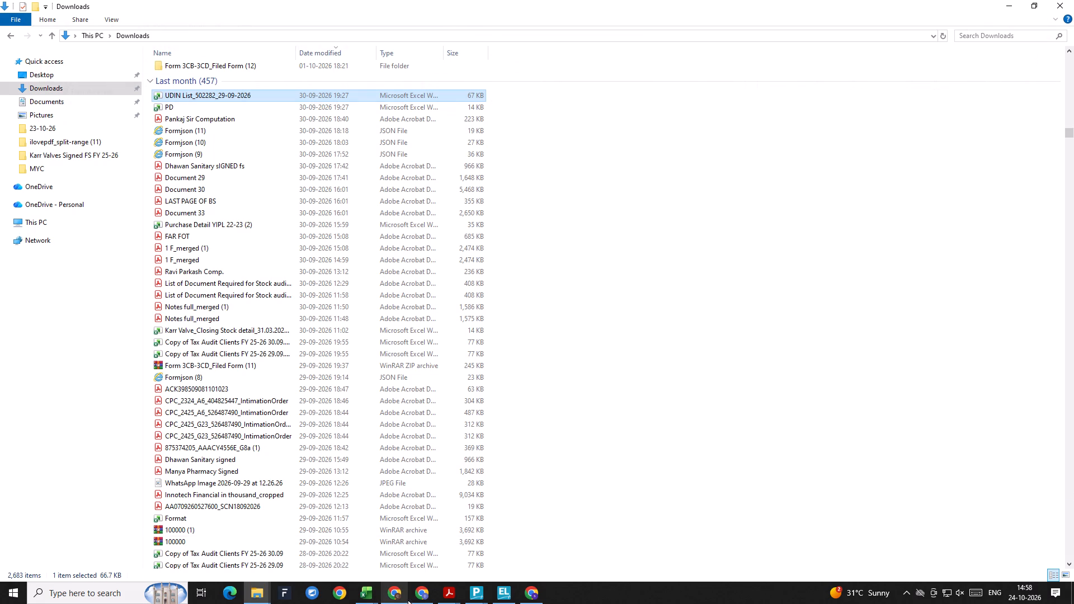
Switch to the Chrome window showing the ICAI UDIN portal.
{"action": "left_click", "coordinate": [408, 595]}
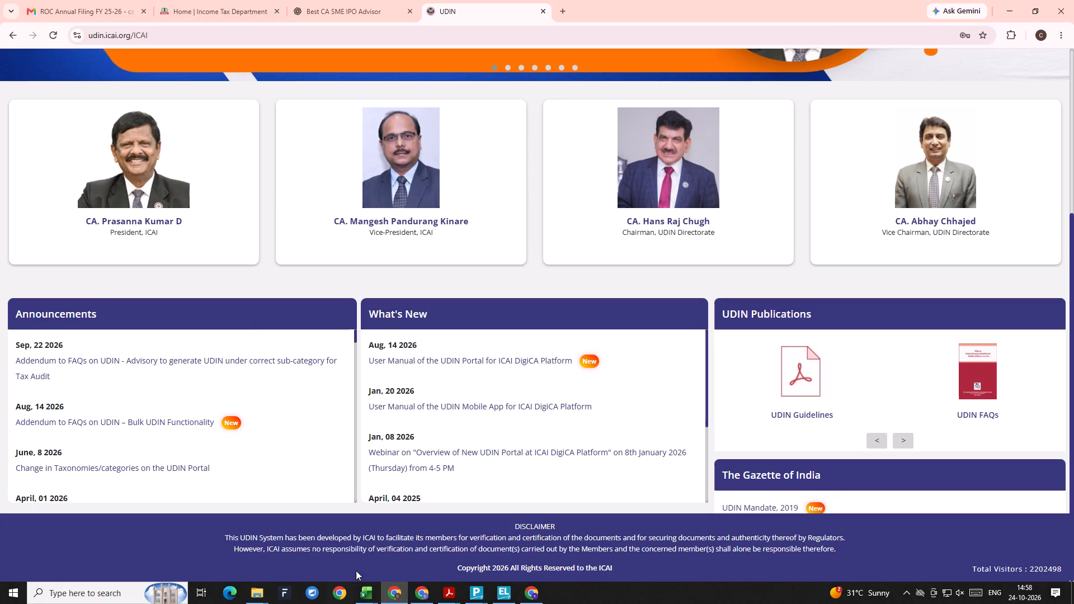